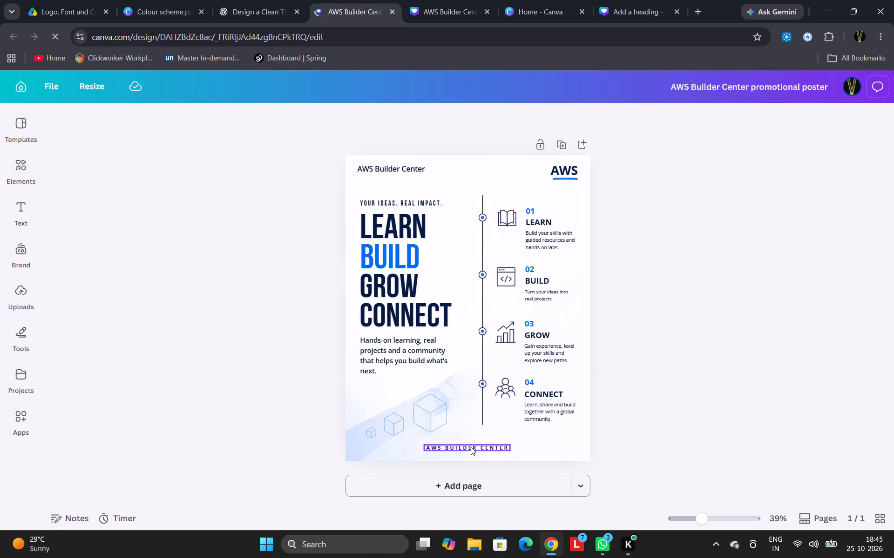
Switch to the "Add a heading" design and search its templates for "benefits".
click(561, 0)
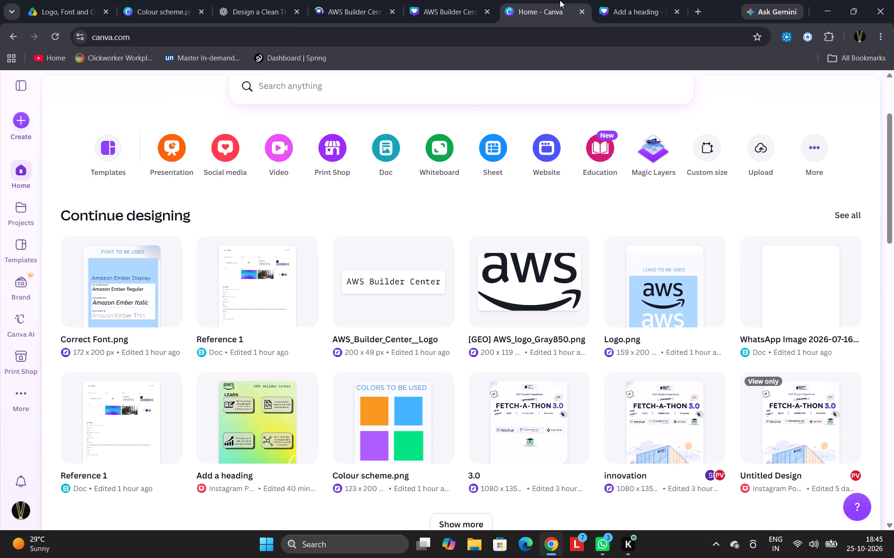
click(613, 0)
scroll(470, 186, up, 10)
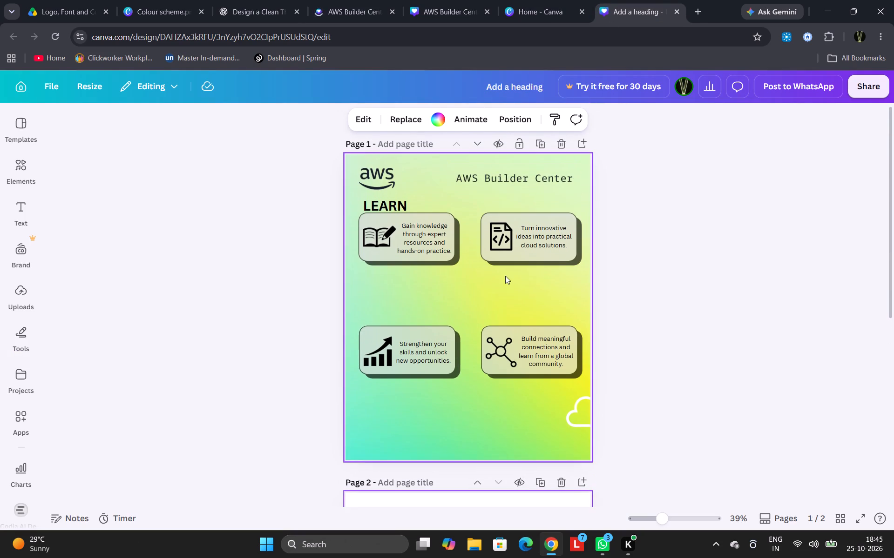
click(27, 169)
click(20, 120)
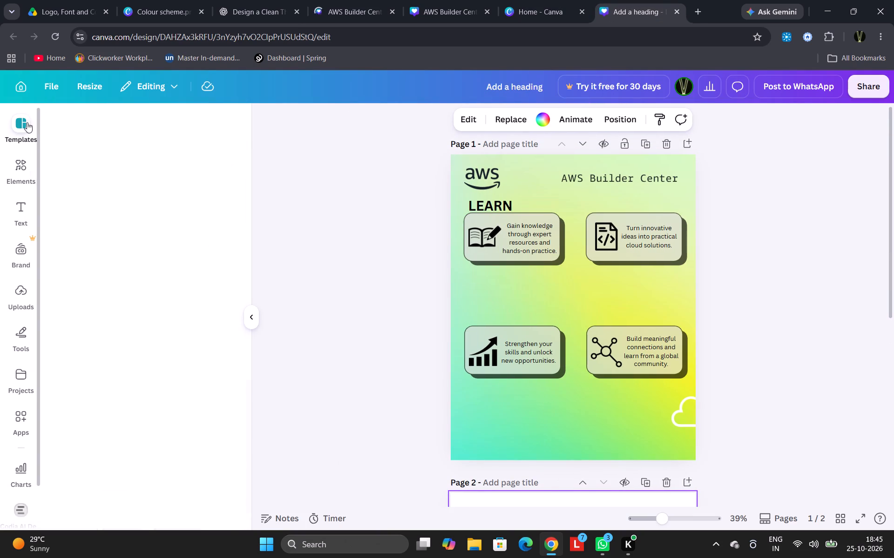
click(129, 129)
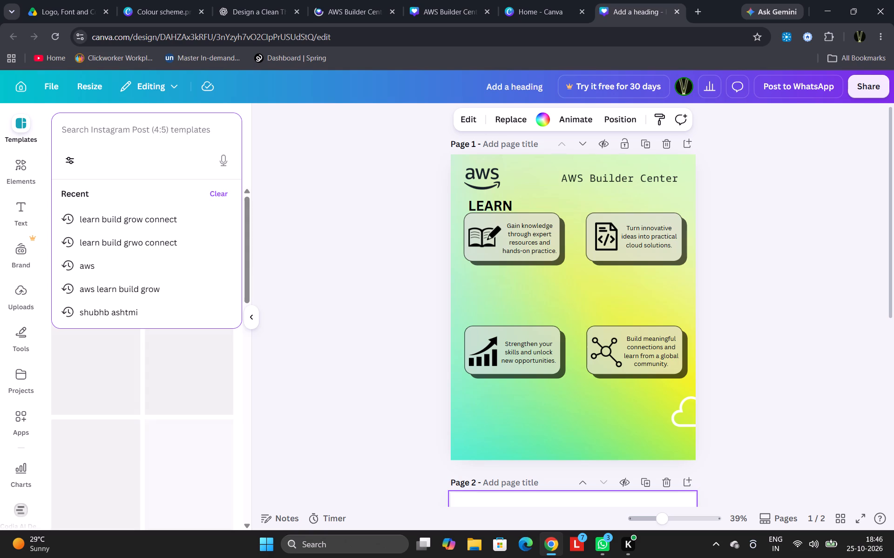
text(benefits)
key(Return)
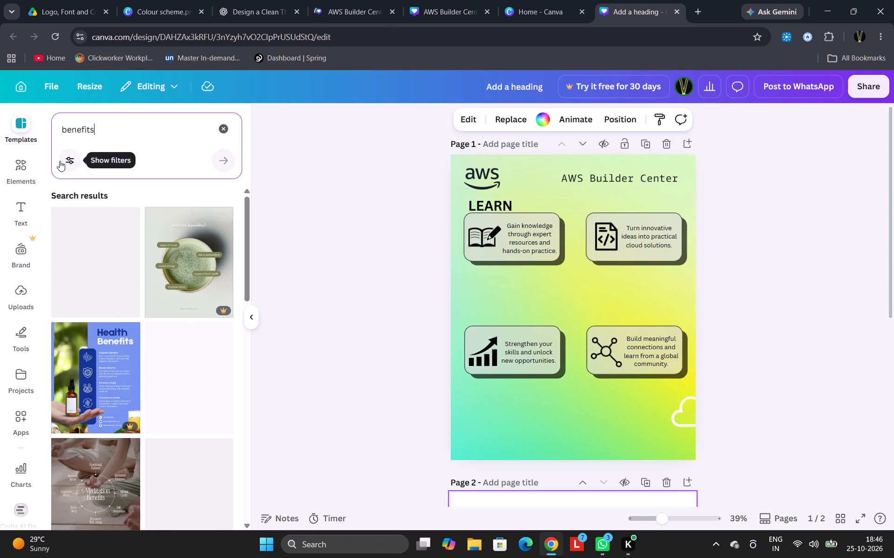
scroll(171, 227, down, 5)
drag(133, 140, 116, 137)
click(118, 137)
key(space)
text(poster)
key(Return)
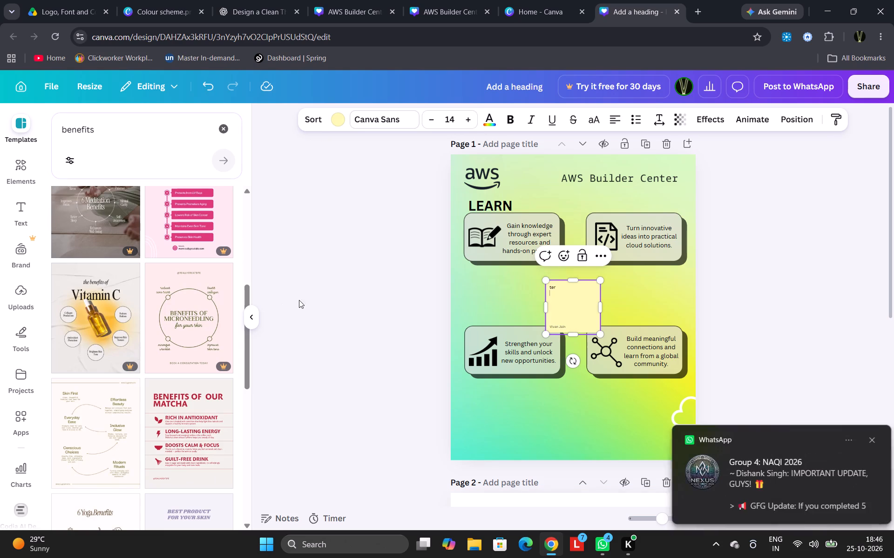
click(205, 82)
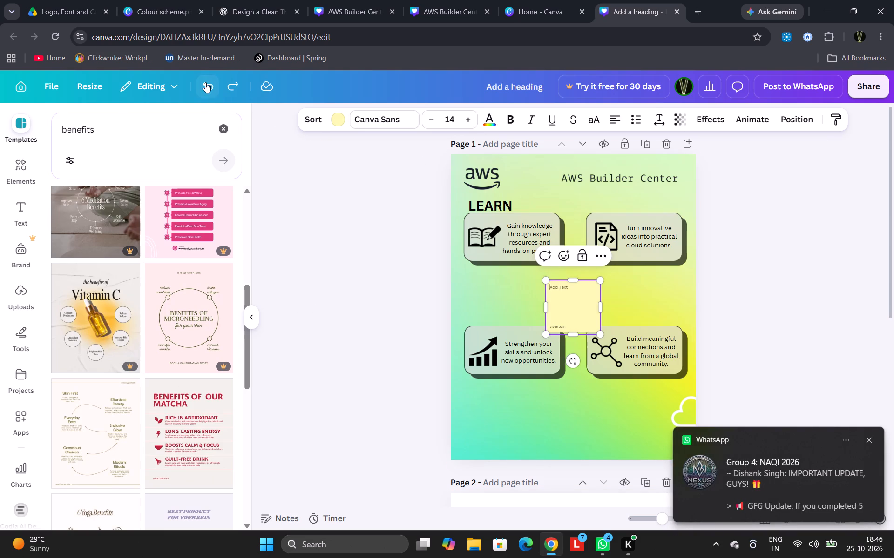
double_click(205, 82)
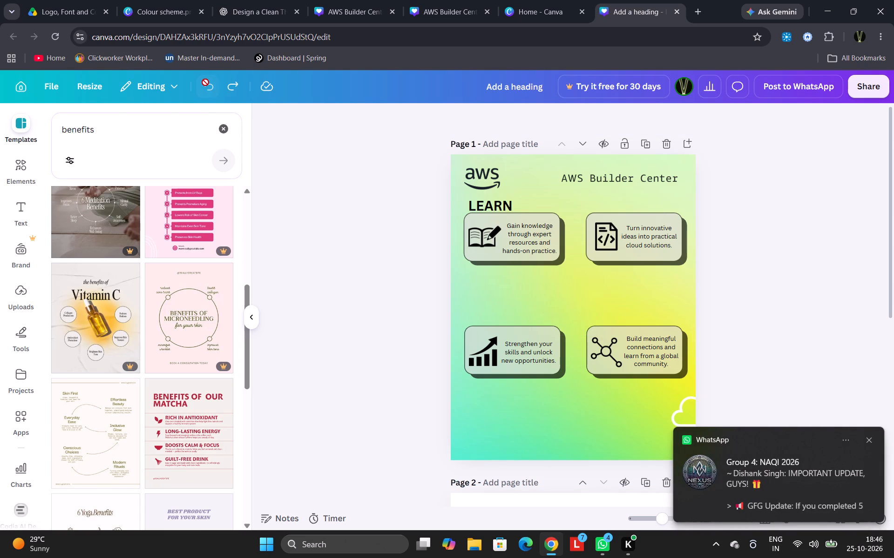
Search the templates for "benefits poster" and apply the brown polaroid beauty product template to the blank page 2.
click(136, 145)
click(136, 136)
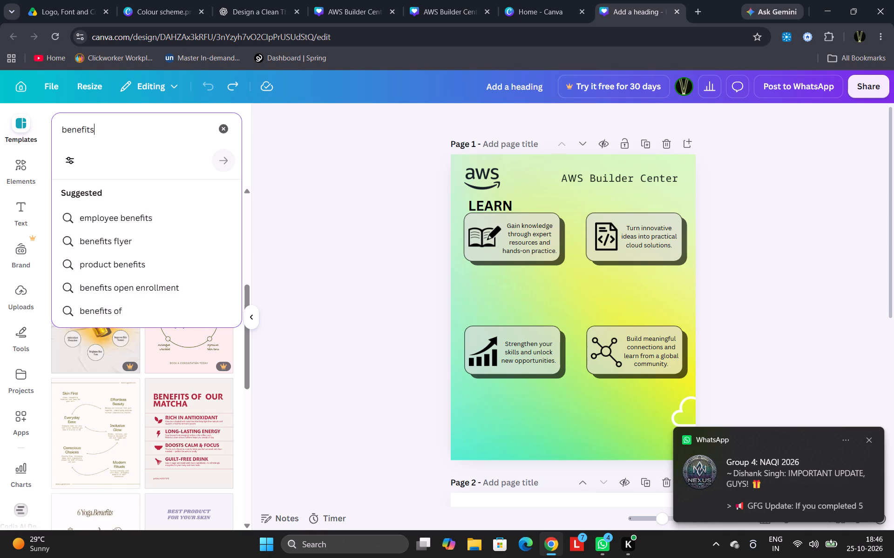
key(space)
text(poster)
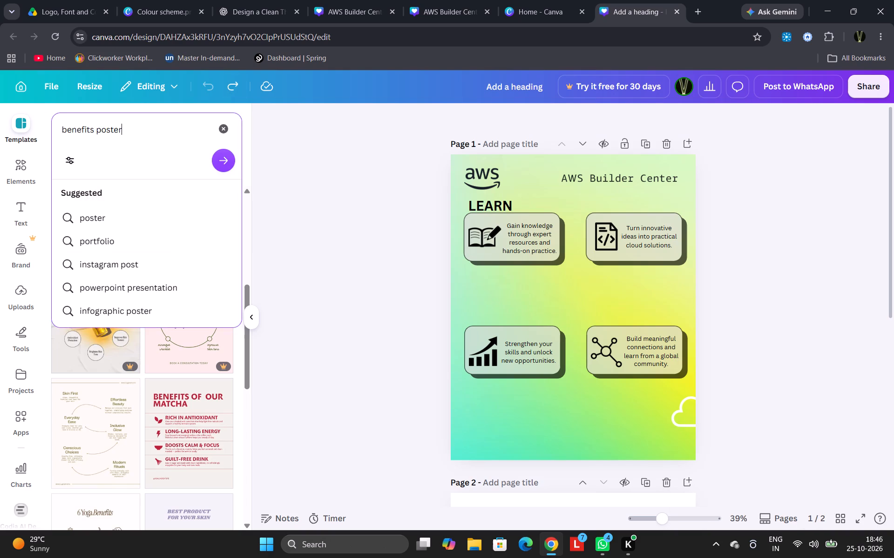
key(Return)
scroll(195, 276, down, 5)
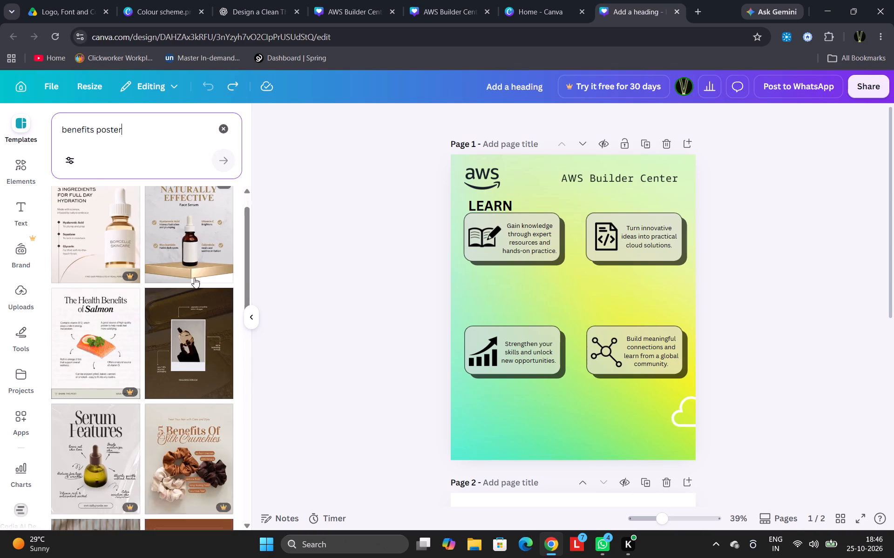
scroll(199, 280, up, 4)
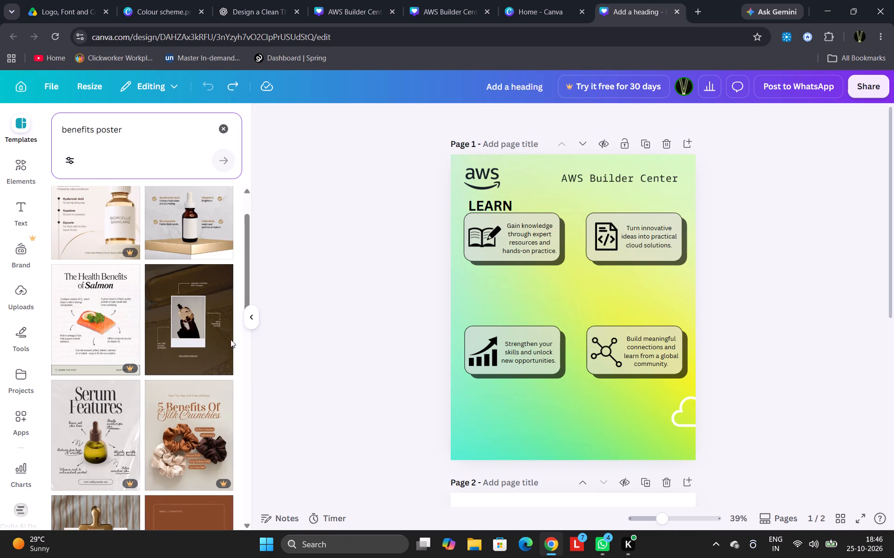
scroll(563, 453, down, 10)
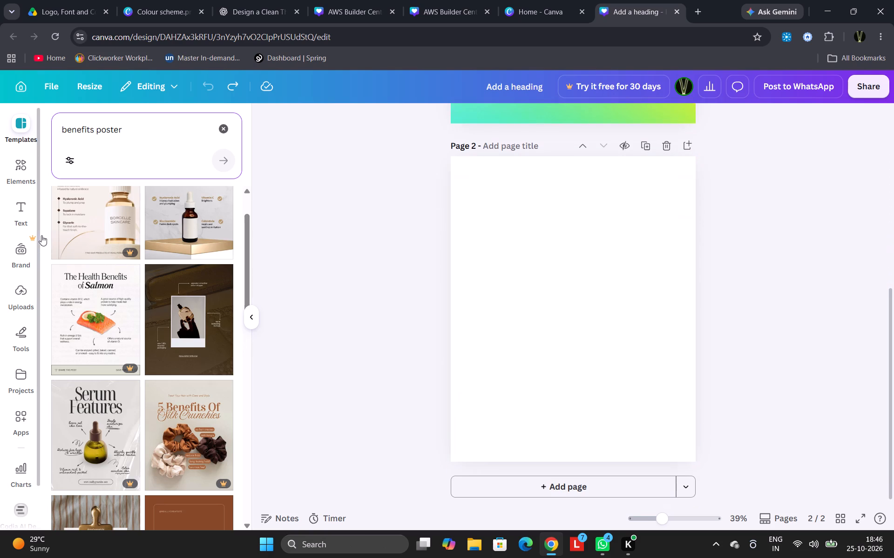
click(205, 318)
Compare the applied template with the AWS poster on page 1 and browse the similar templates for layout ideas.
scroll(731, 332, up, 3)
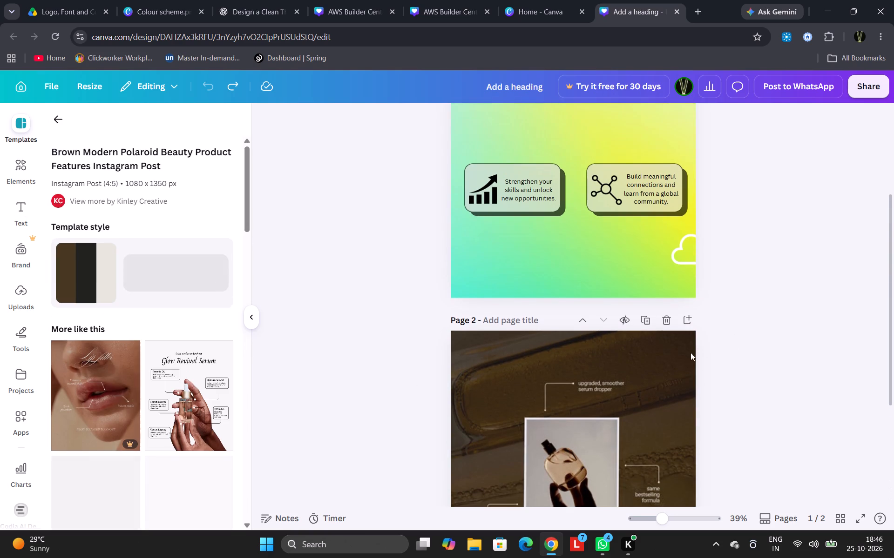
scroll(725, 357, up, 3)
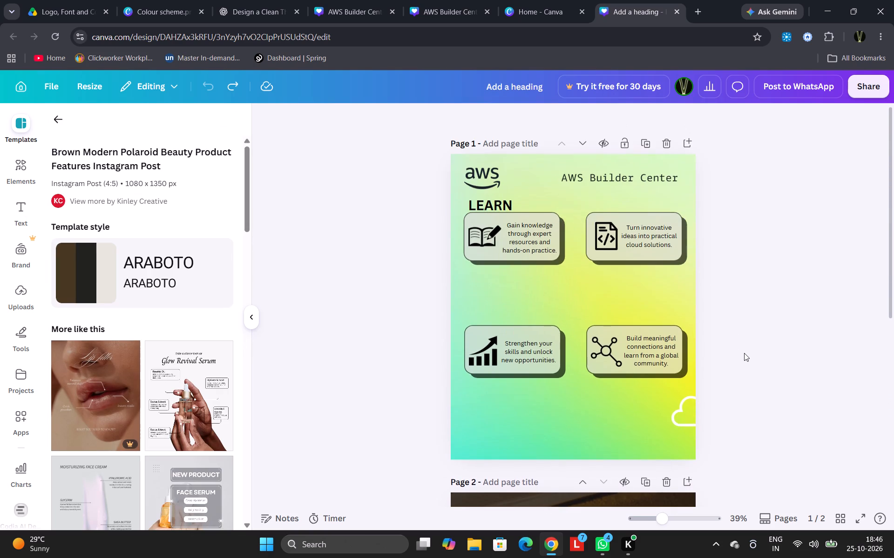
scroll(776, 340, down, 6)
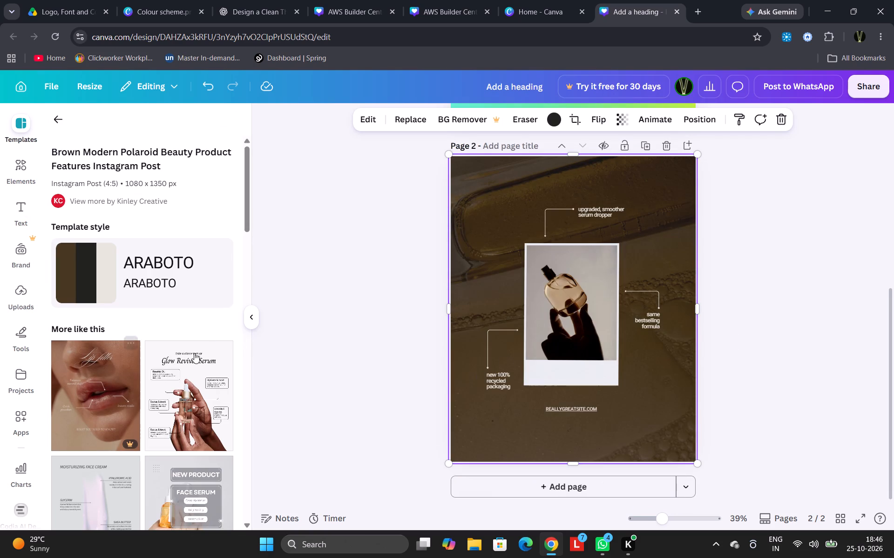
scroll(658, 372, up, 9)
scroll(137, 313, down, 7)
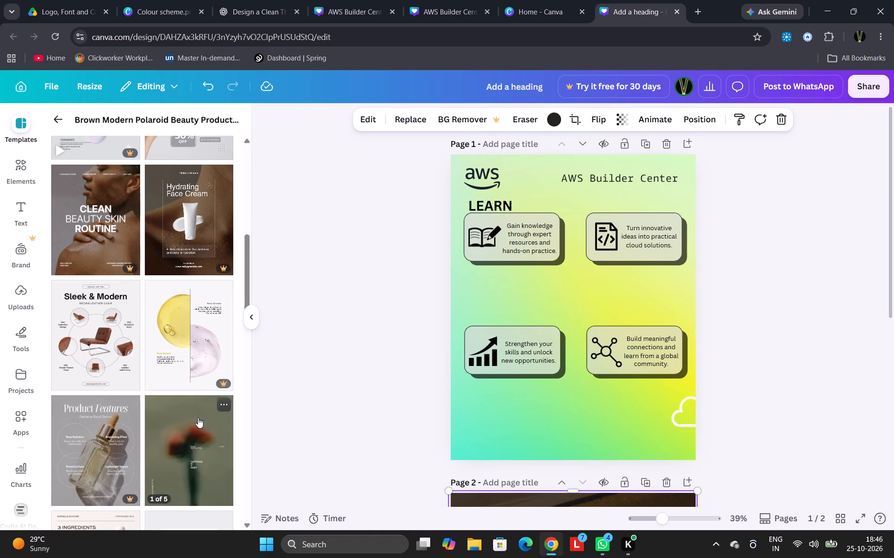
scroll(197, 411, down, 4)
scroll(269, 371, down, 4)
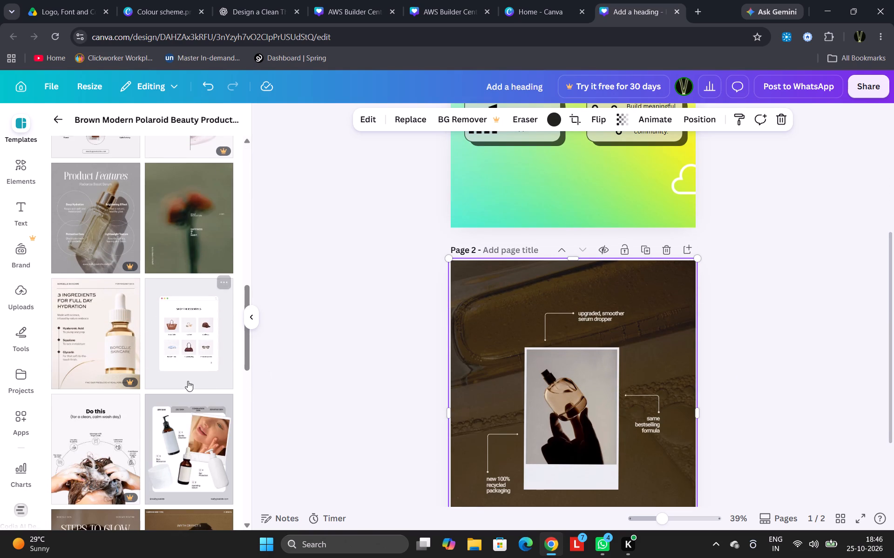
scroll(187, 382, down, 3)
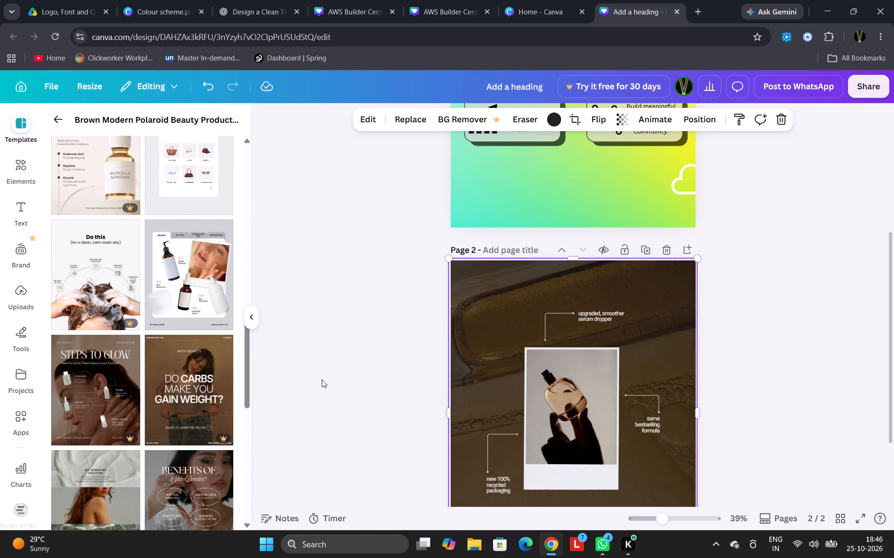
scroll(198, 378, up, 3)
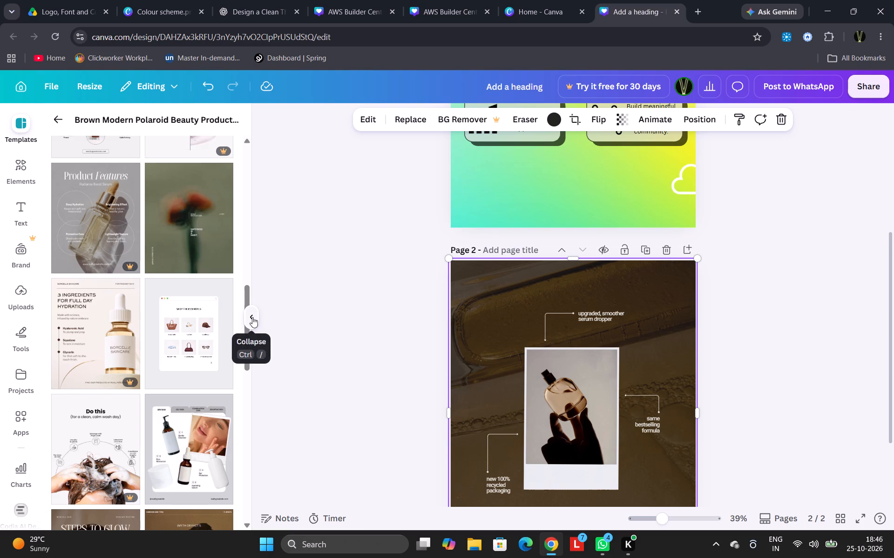
click(252, 317)
Copy the bent connector line beside "upgraded, smoother serum dropper" from page 2 to page 1, placing it in the gap between the upper and lower cards.
scroll(348, 300, up, 9)
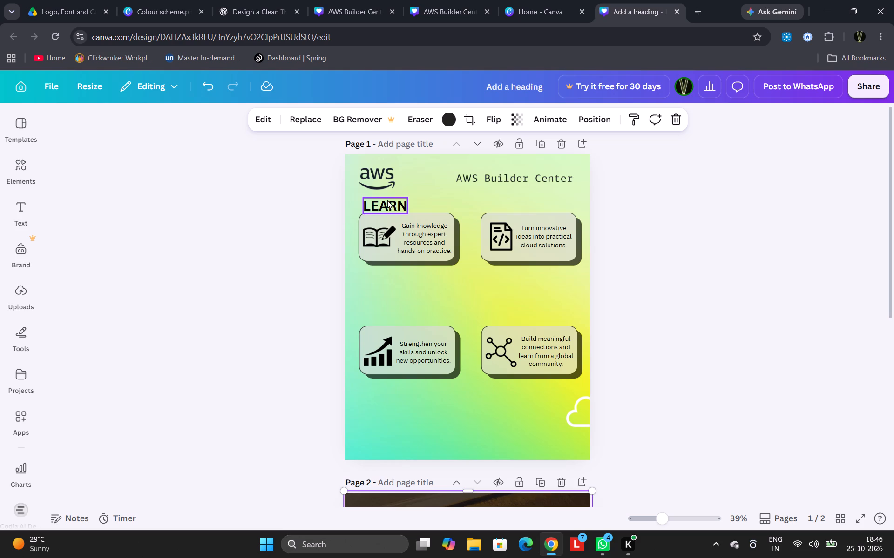
scroll(517, 268, down, 3)
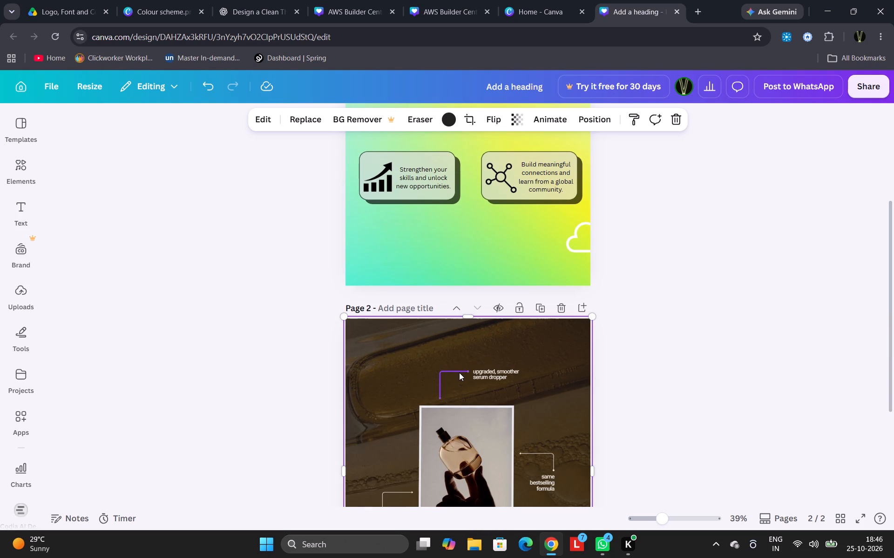
click(459, 372)
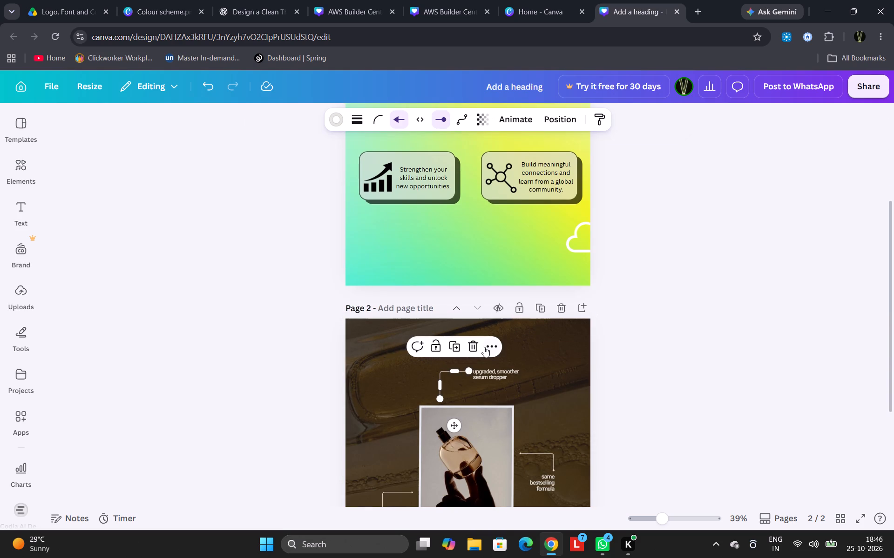
key(ctrl+c)
click(474, 237)
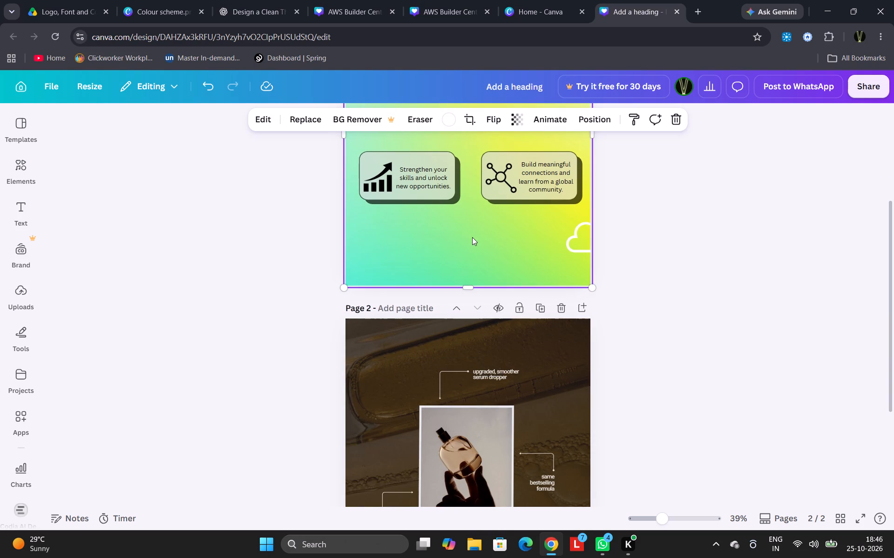
key(ctrl+v)
scroll(650, 275, up, 3)
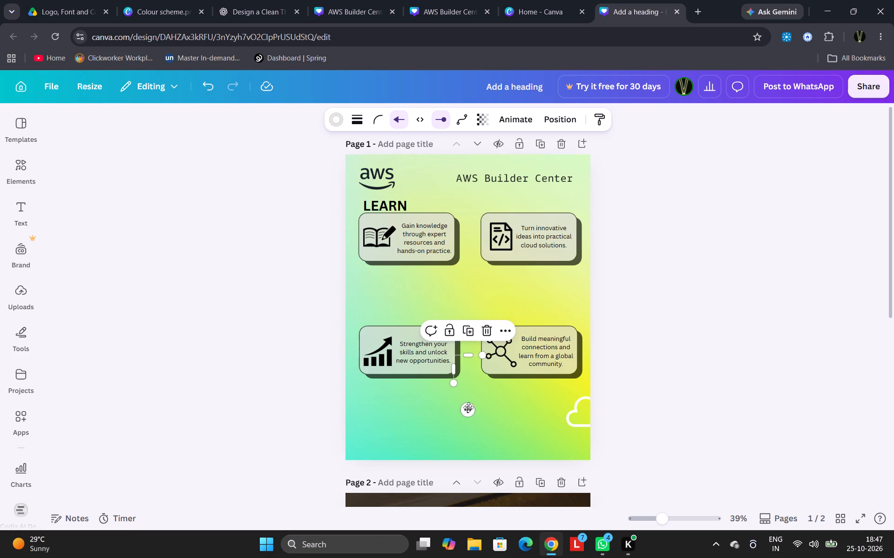
drag(469, 415, 485, 337)
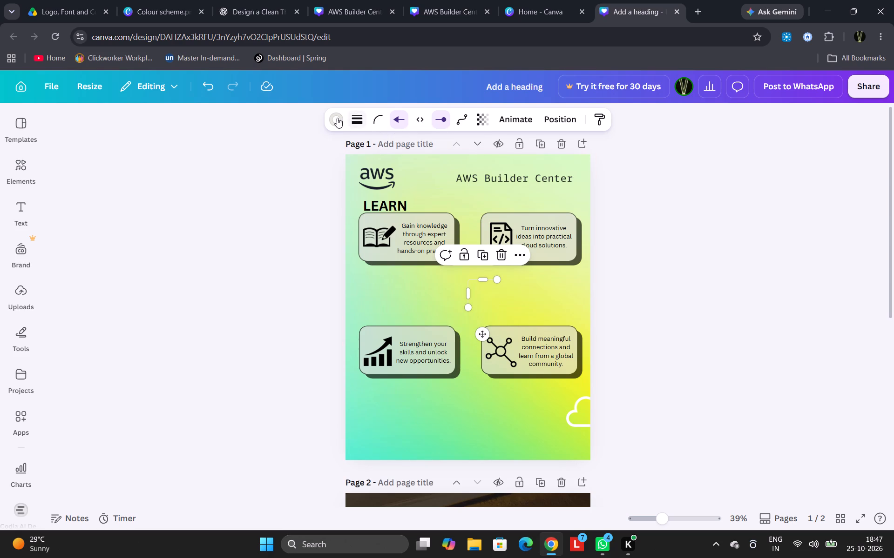
Change the pasted connector line's stroke colour to black.
click(337, 118)
click(151, 258)
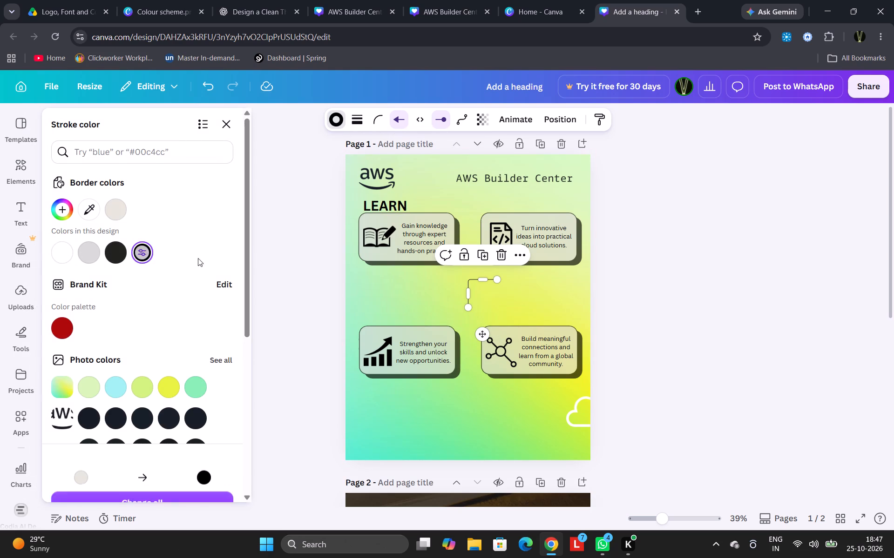
click(282, 241)
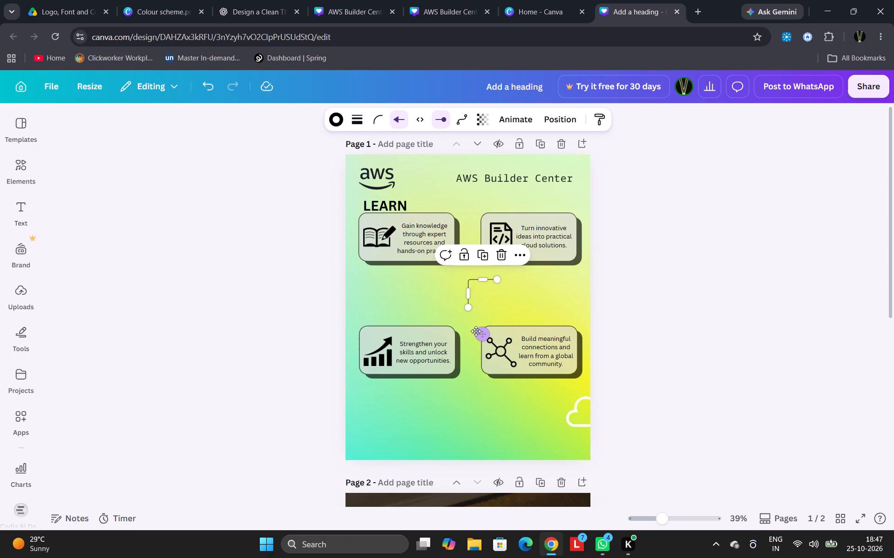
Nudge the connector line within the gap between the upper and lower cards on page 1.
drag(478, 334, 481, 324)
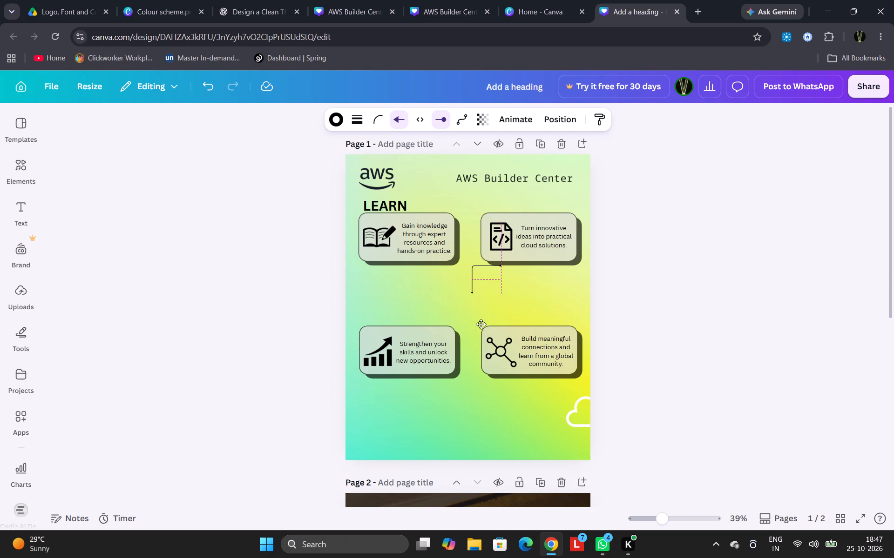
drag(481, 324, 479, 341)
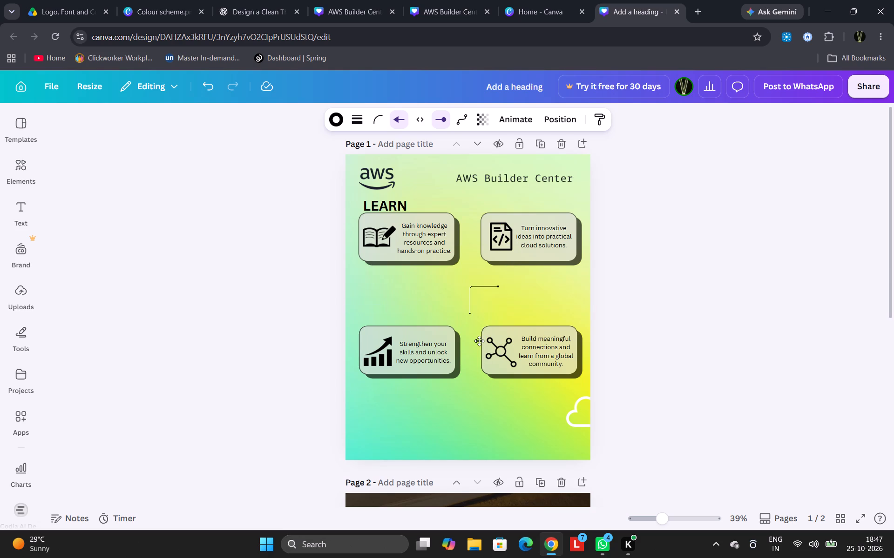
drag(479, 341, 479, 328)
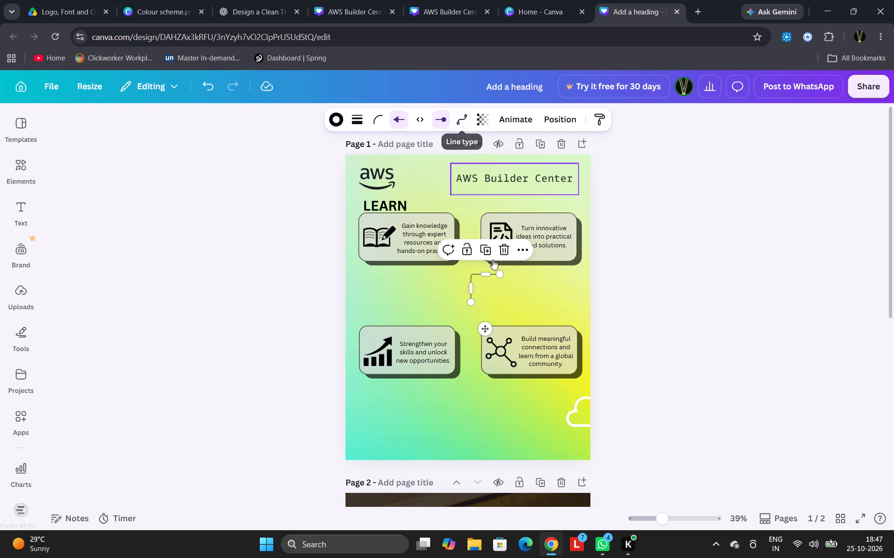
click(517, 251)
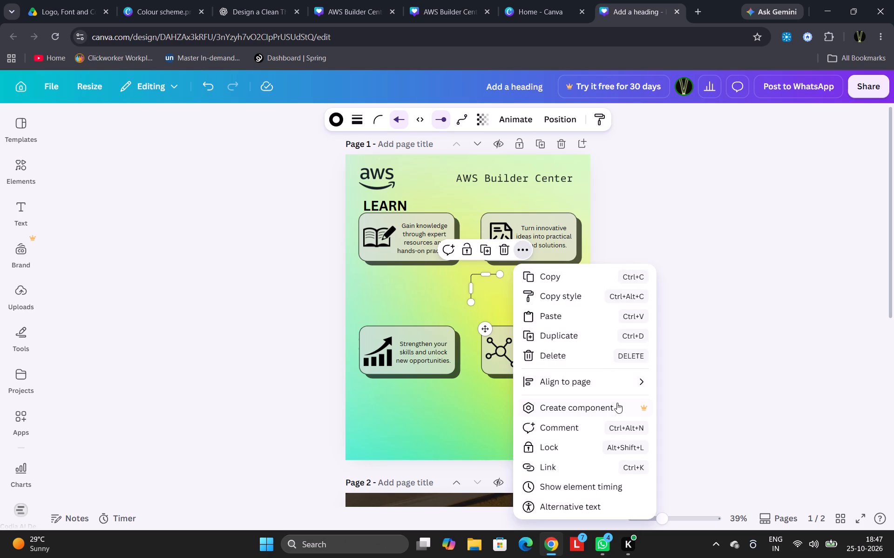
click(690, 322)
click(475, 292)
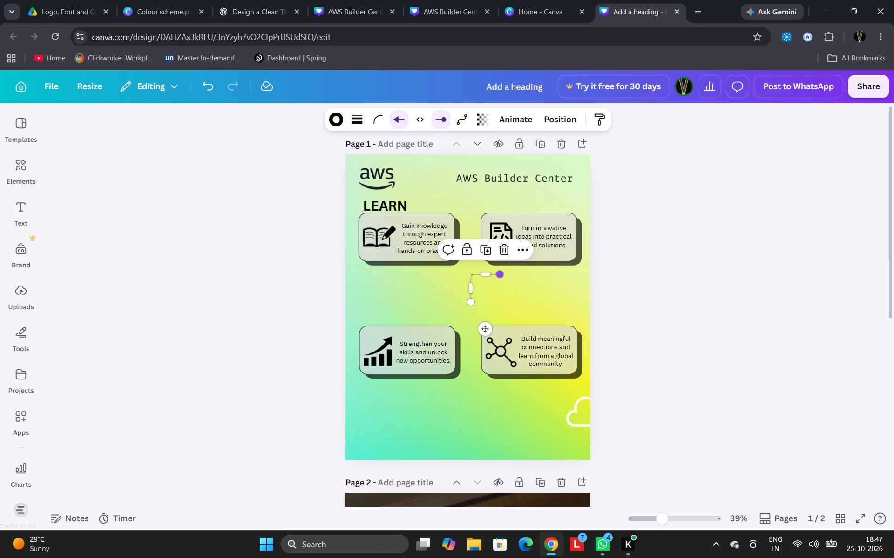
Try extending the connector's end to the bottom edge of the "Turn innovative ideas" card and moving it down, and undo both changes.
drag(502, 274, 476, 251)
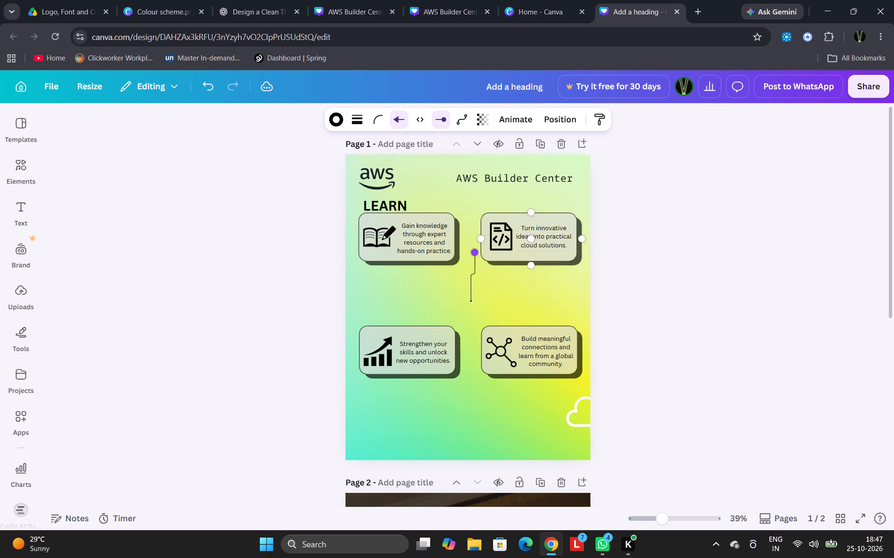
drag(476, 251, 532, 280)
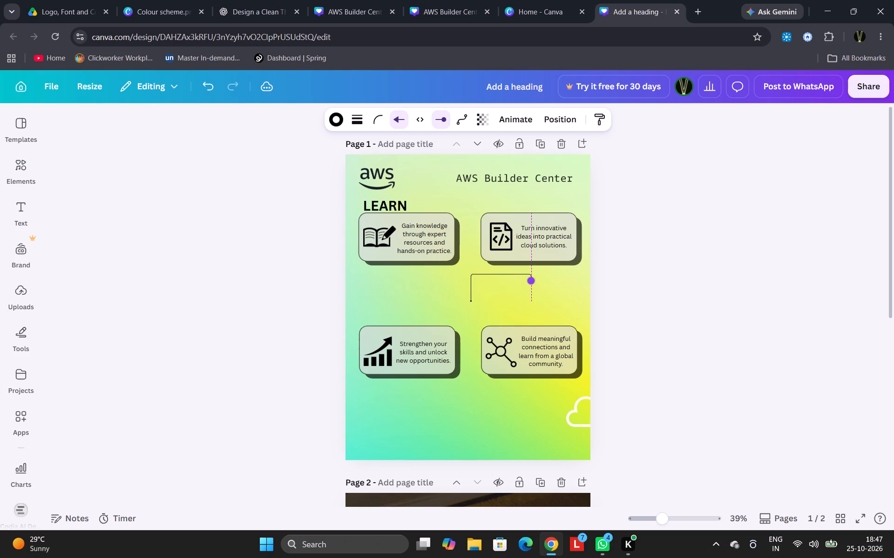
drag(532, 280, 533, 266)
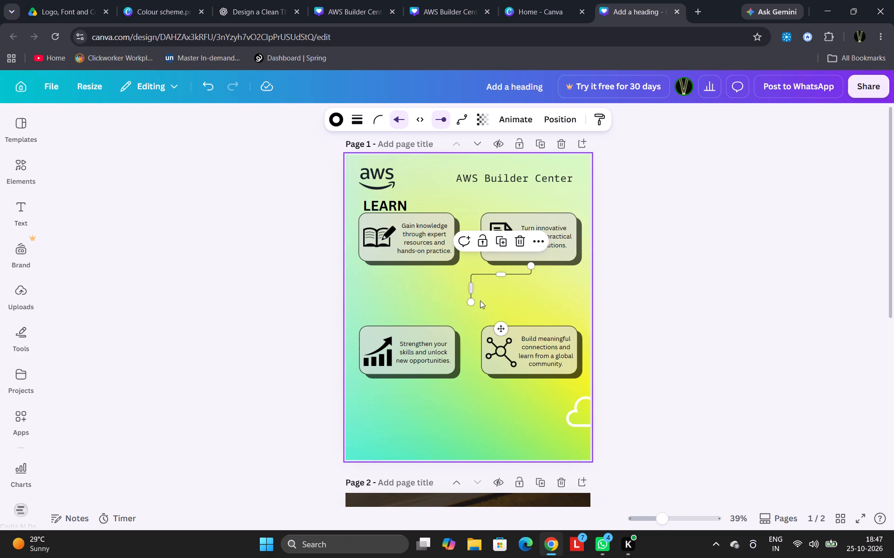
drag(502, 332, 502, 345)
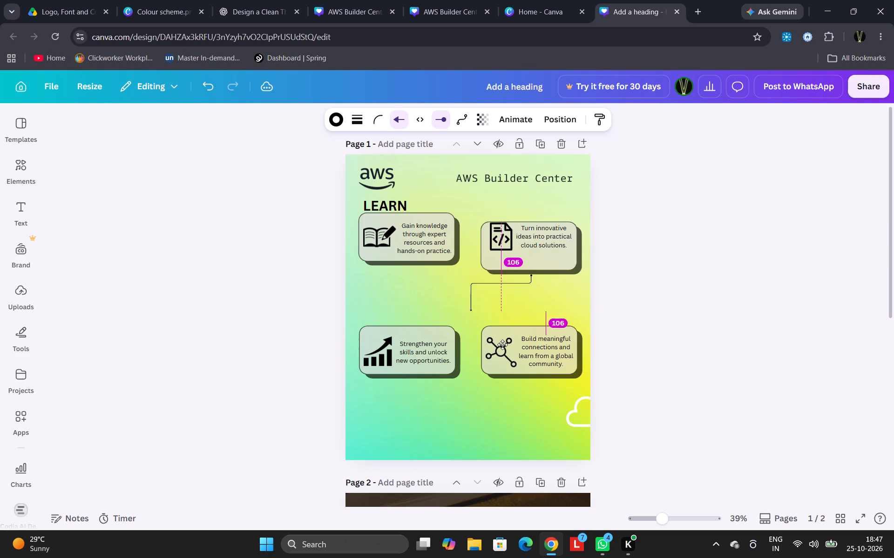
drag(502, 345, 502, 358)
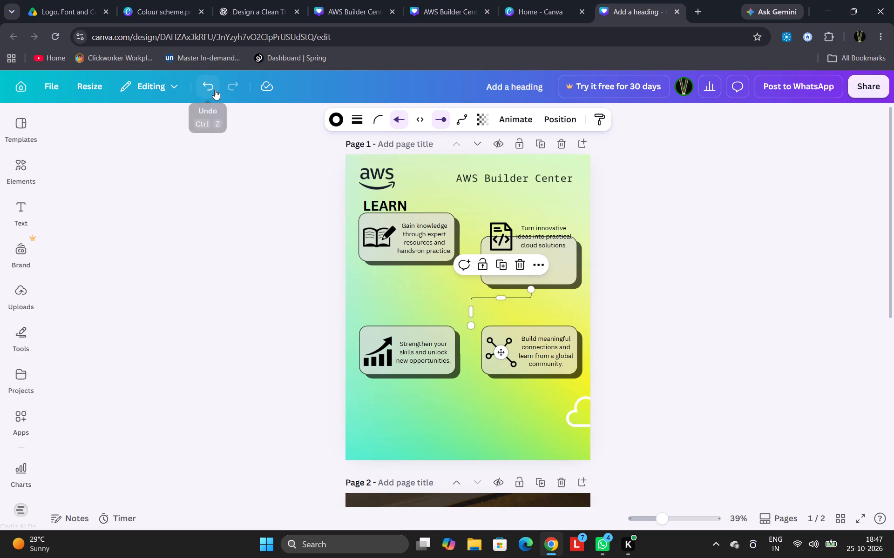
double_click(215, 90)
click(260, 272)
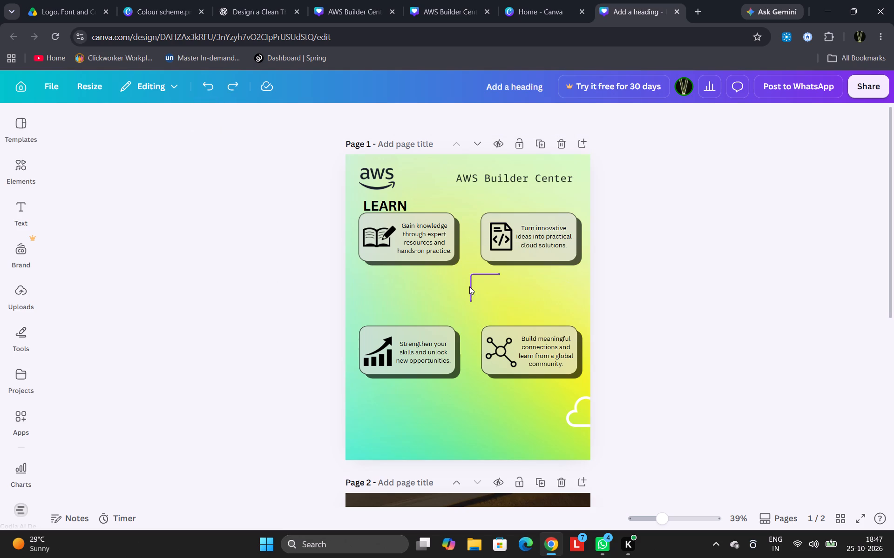
Move the connector line beneath the "Turn innovative ideas" card on page 1.
click(471, 285)
drag(485, 329, 535, 330)
click(665, 255)
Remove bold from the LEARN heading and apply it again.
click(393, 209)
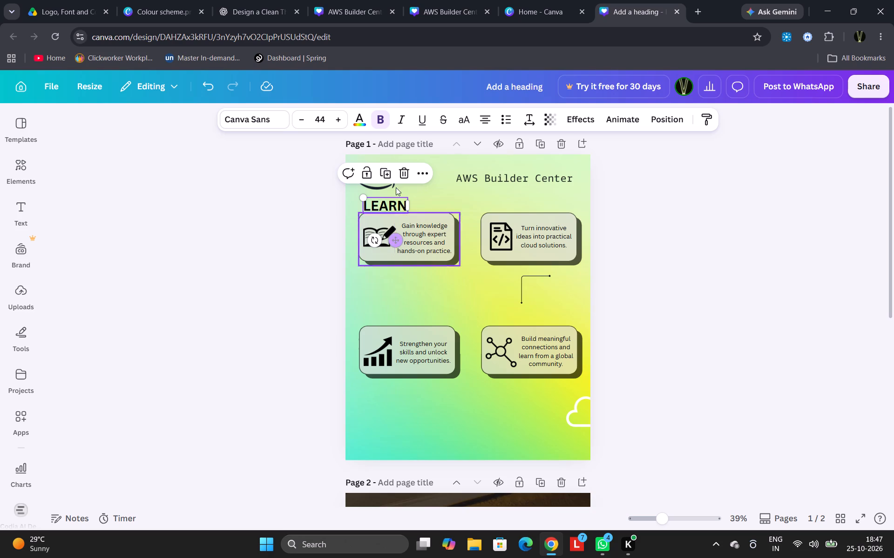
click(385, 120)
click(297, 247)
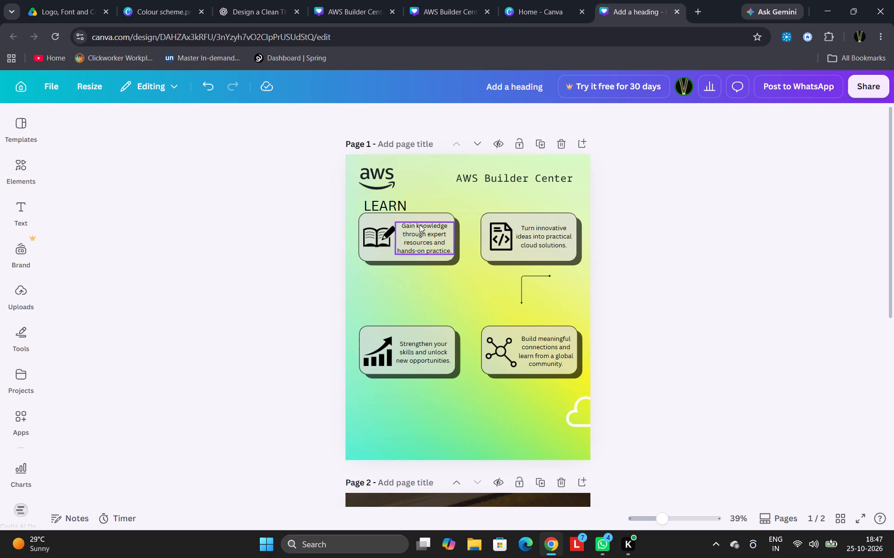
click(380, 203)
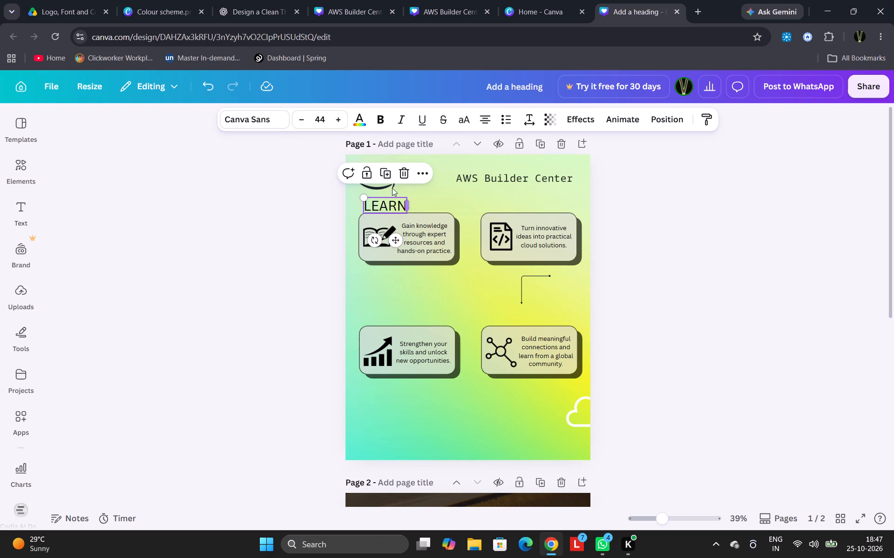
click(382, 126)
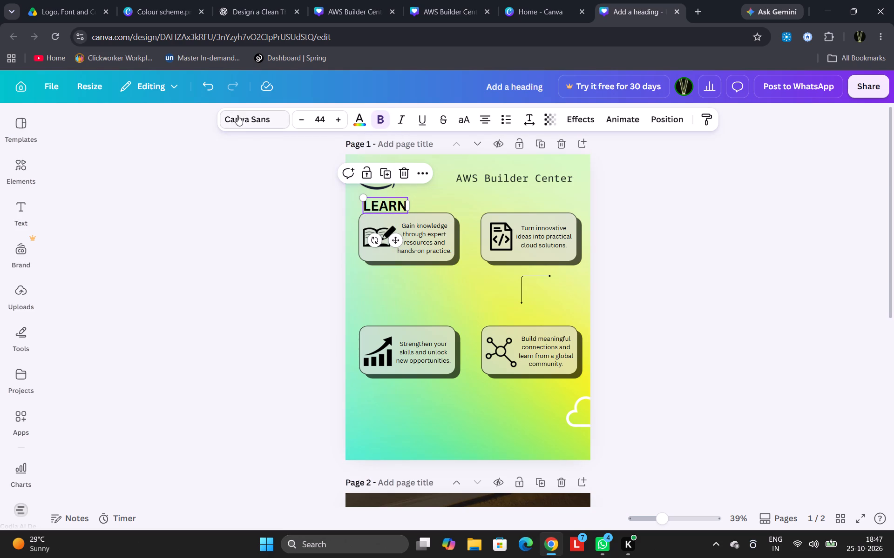
Change the LEARN heading's font to DM Sans.
click(237, 115)
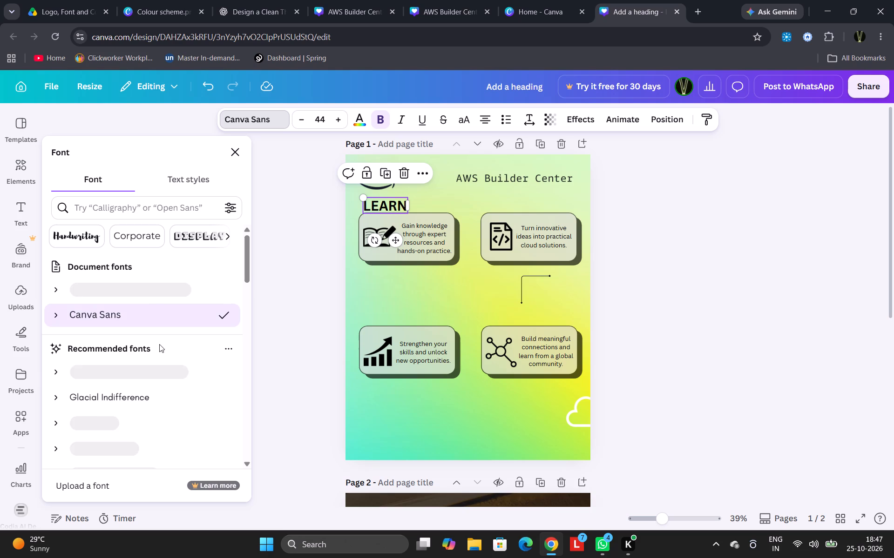
click(152, 365)
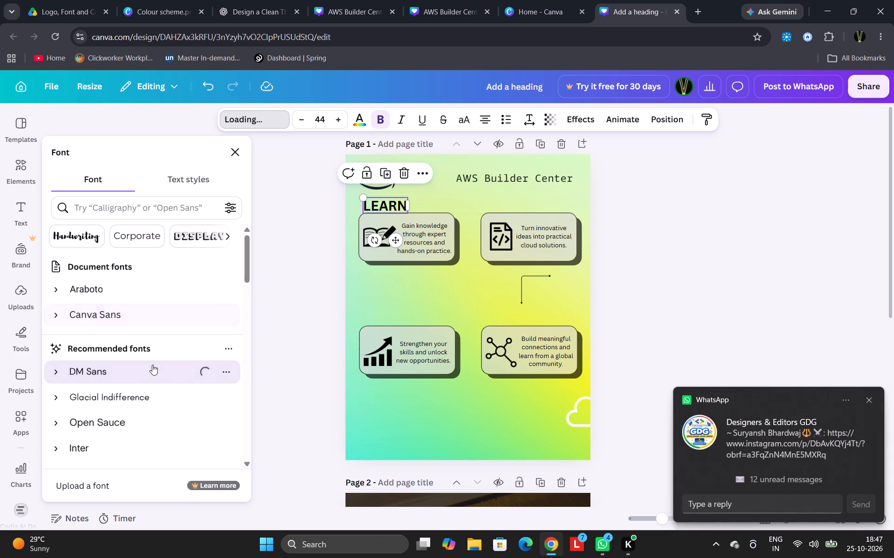
double_click(309, 266)
Move the LEARN heading so it sits centred just above the "Gain knowledge" card.
click(396, 202)
drag(397, 241, 397, 291)
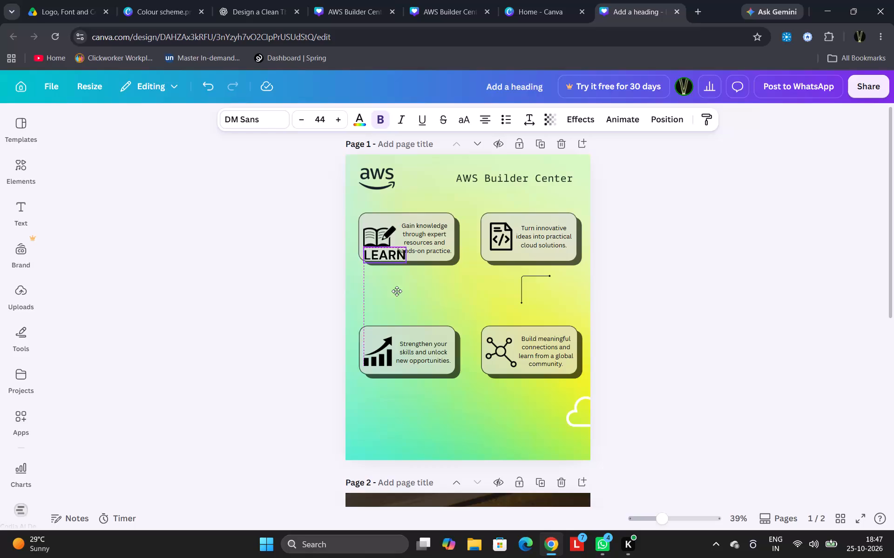
drag(397, 291, 420, 239)
click(653, 268)
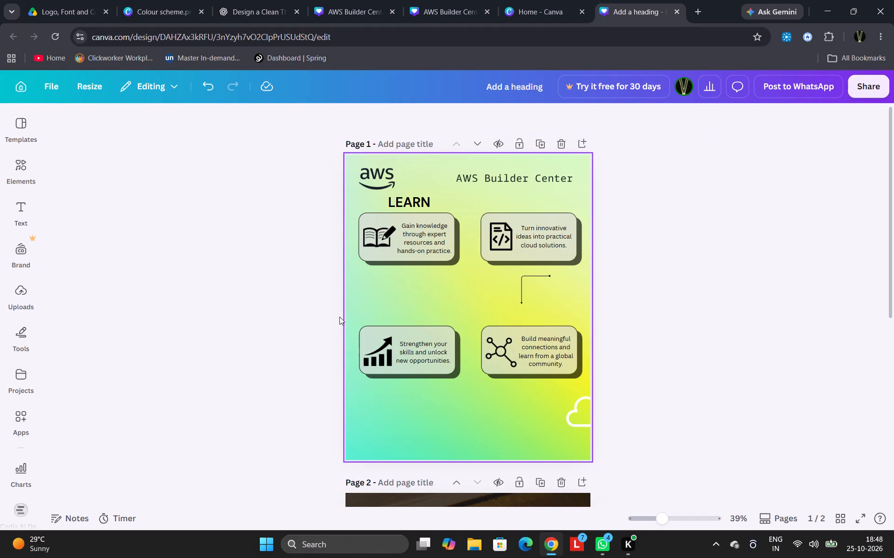
Select the two lower cards with their icons and texts, and move them together farther down page 1.
drag(353, 312, 521, 381)
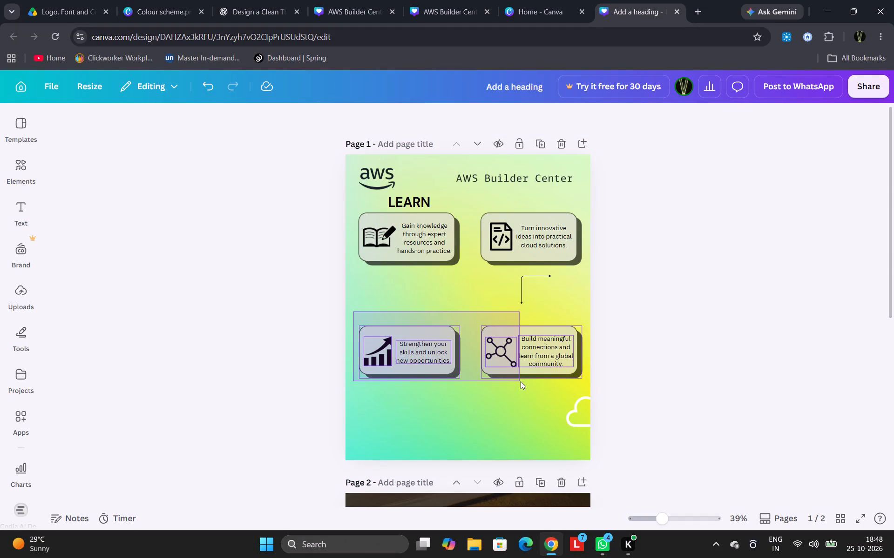
drag(521, 381, 522, 381)
drag(481, 348, 481, 377)
Move the white cloud outline down into the bottom-right corner of page 1.
click(571, 418)
drag(572, 419, 574, 444)
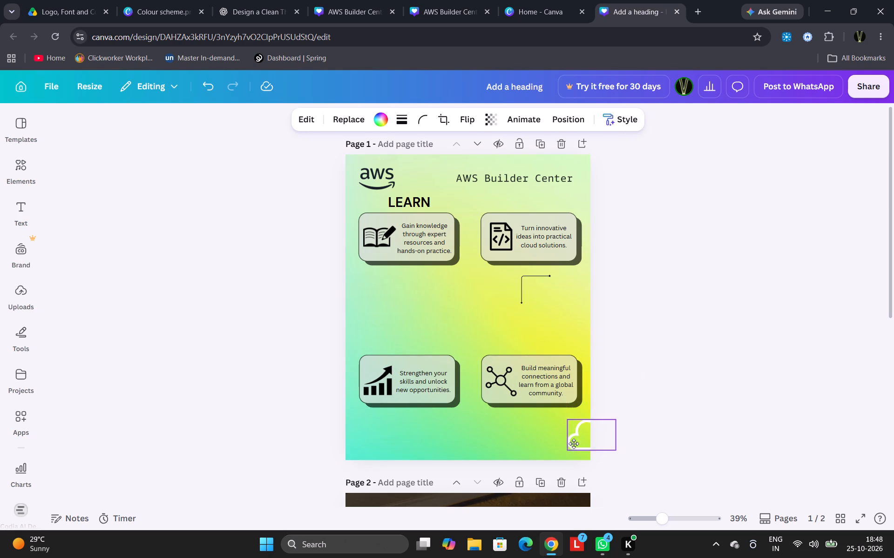
drag(574, 444, 573, 452)
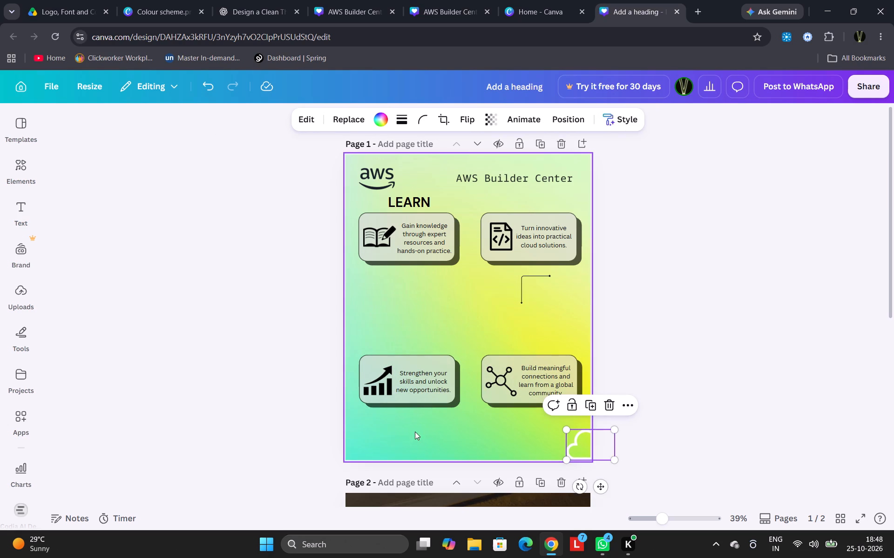
click(420, 449)
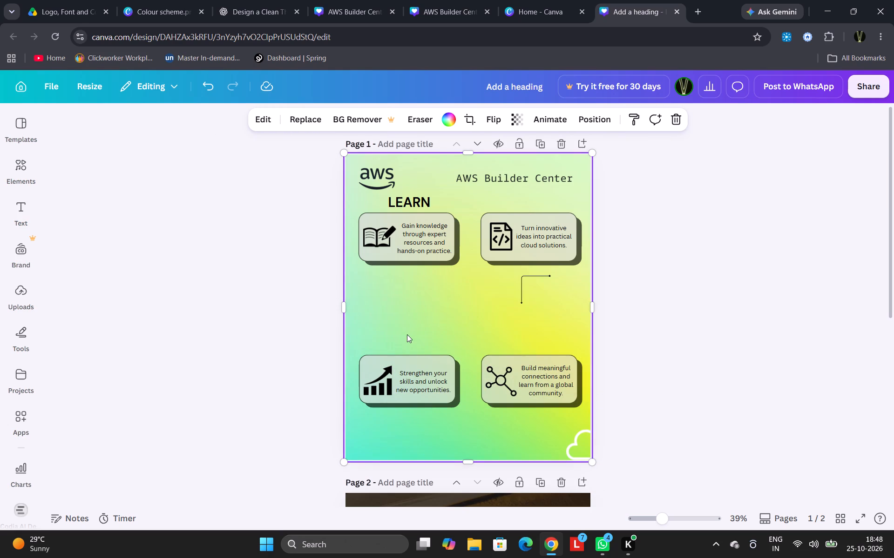
click(697, 284)
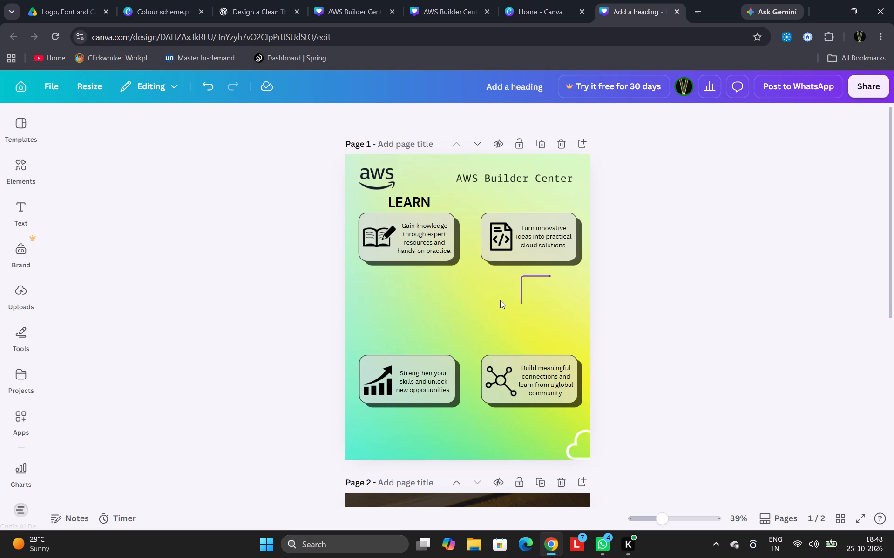
Move the elbow connector line up into the gap between the two upper cards, near page 1's vertical centre line.
click(523, 288)
drag(534, 330, 488, 342)
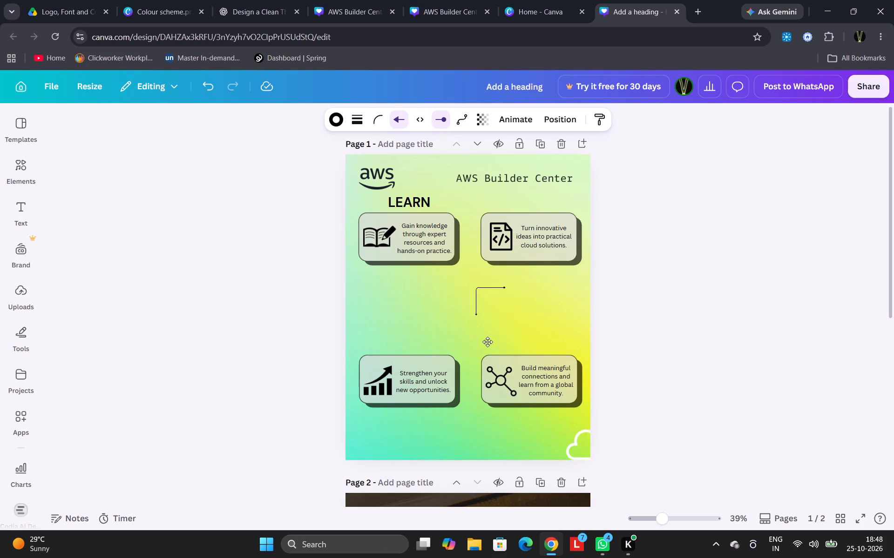
drag(488, 342, 484, 321)
Move the white cloud outline from the bottom-right corner of page 1 to the middle of the space between the four cards.
click(579, 446)
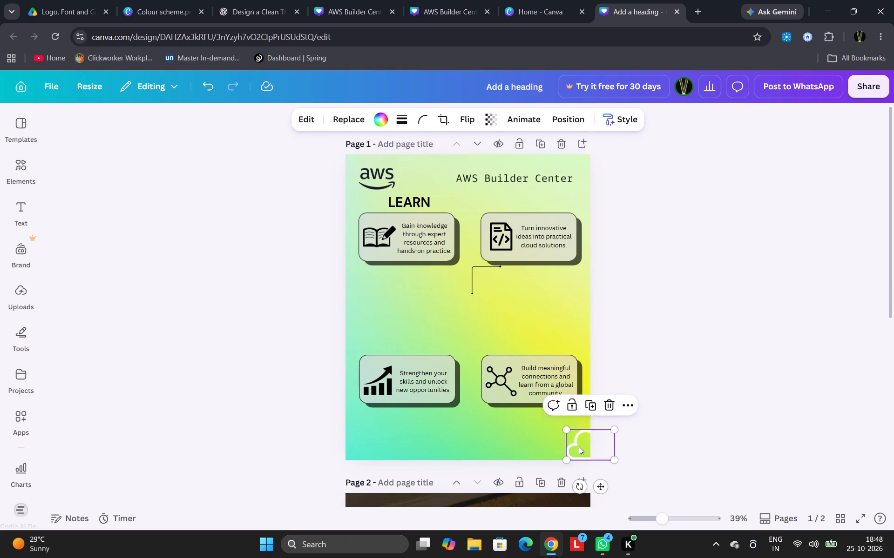
drag(579, 446, 461, 314)
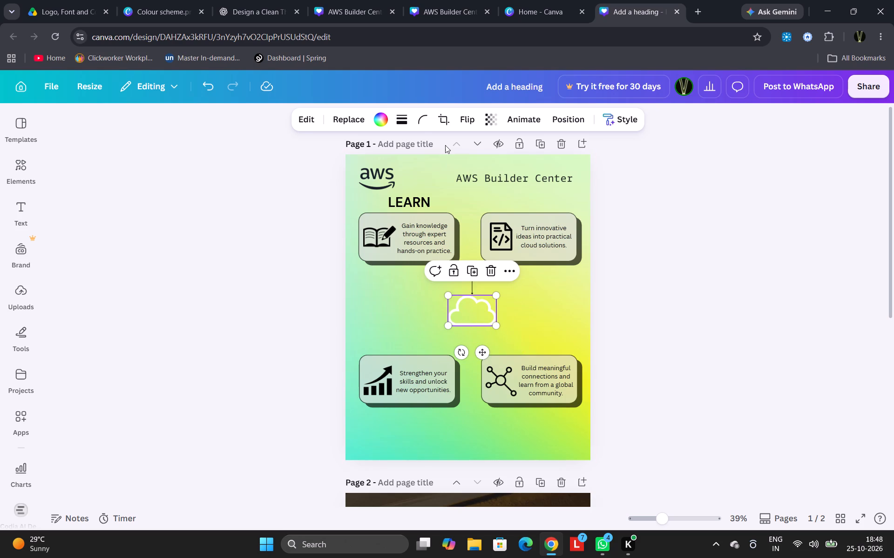
Recolour the cloud outline with the near-black colour already used in this design.
click(388, 119)
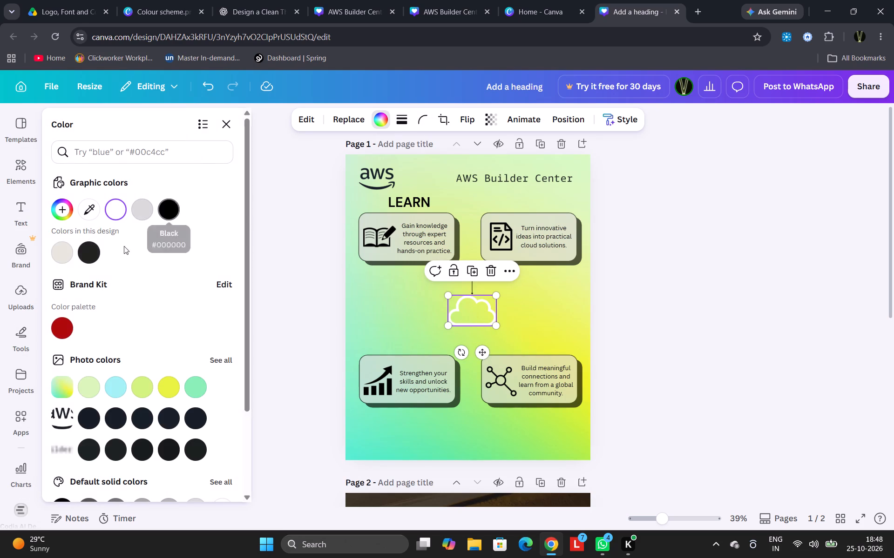
click(91, 249)
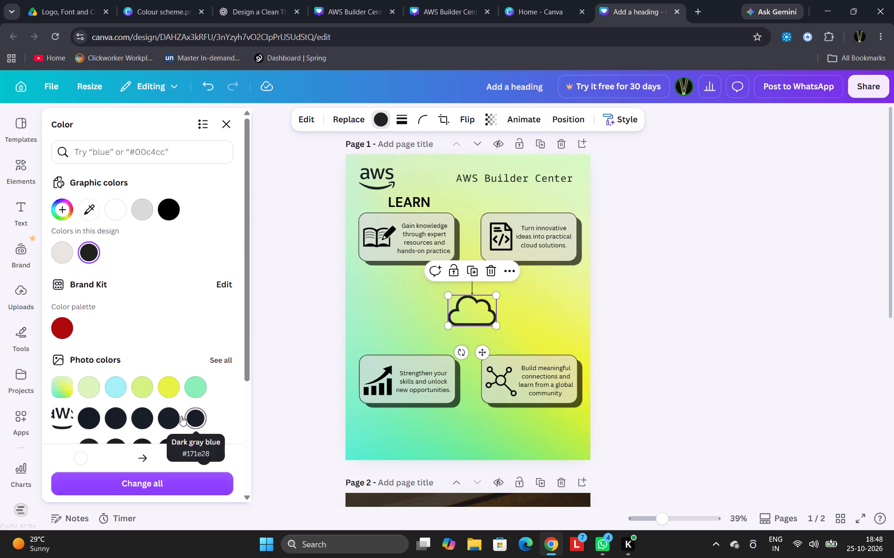
double_click(273, 328)
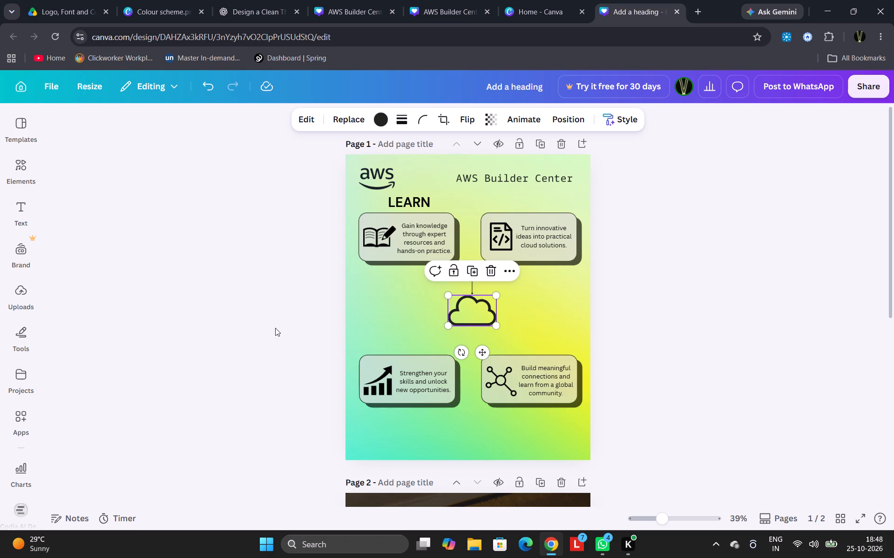
Move and reshape the elbow connector so it runs from the cloud's right side to the bottom edge of the "Turn innovative ideas" card.
click(474, 273)
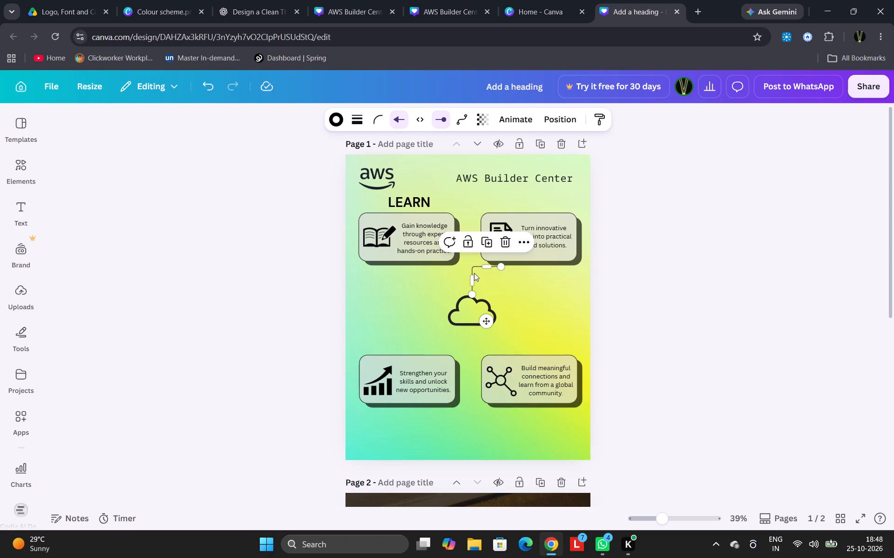
drag(490, 326, 509, 335)
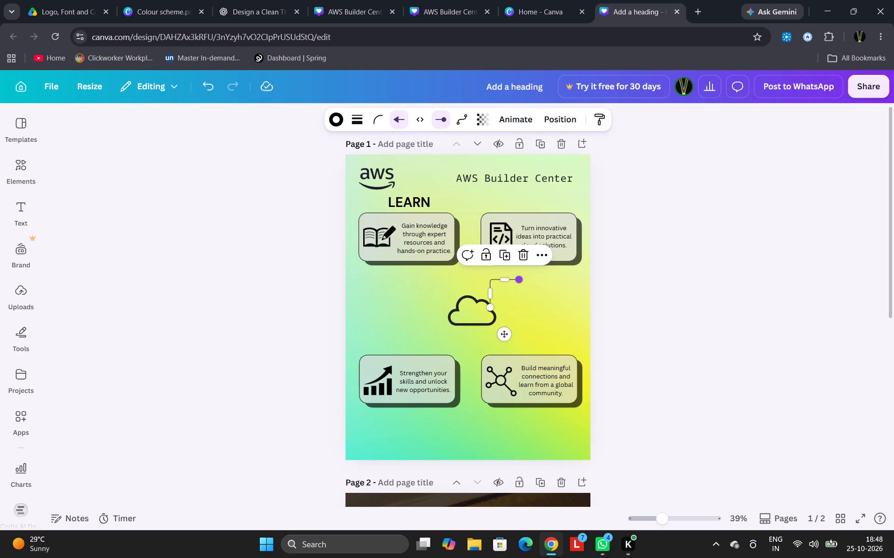
drag(504, 280, 504, 285)
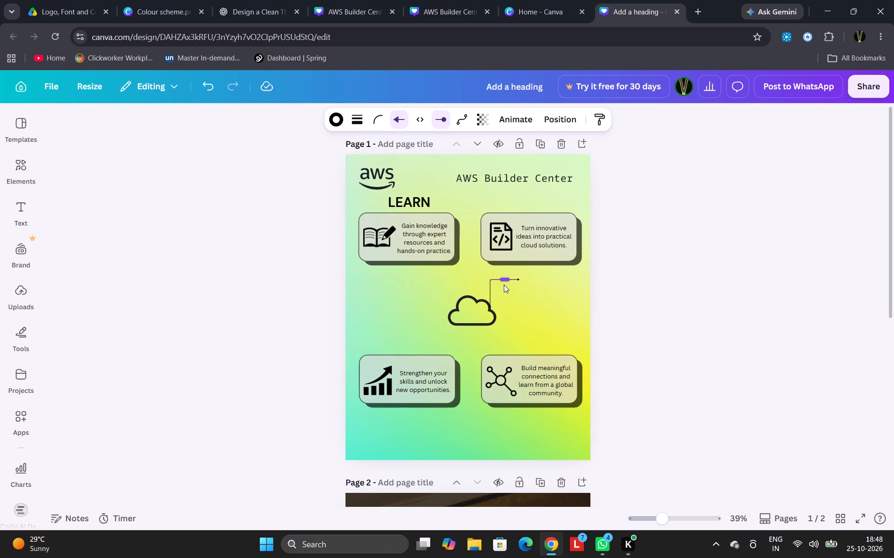
drag(504, 285, 503, 287)
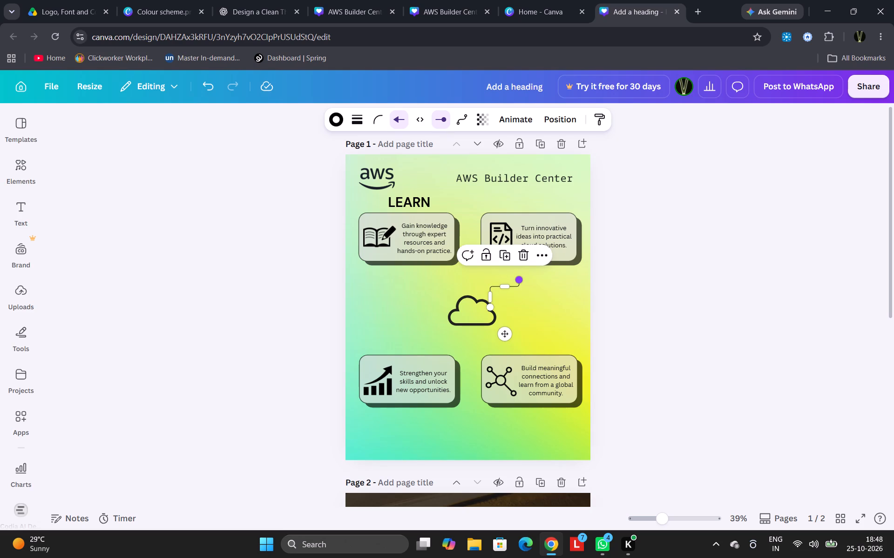
drag(520, 284, 522, 287)
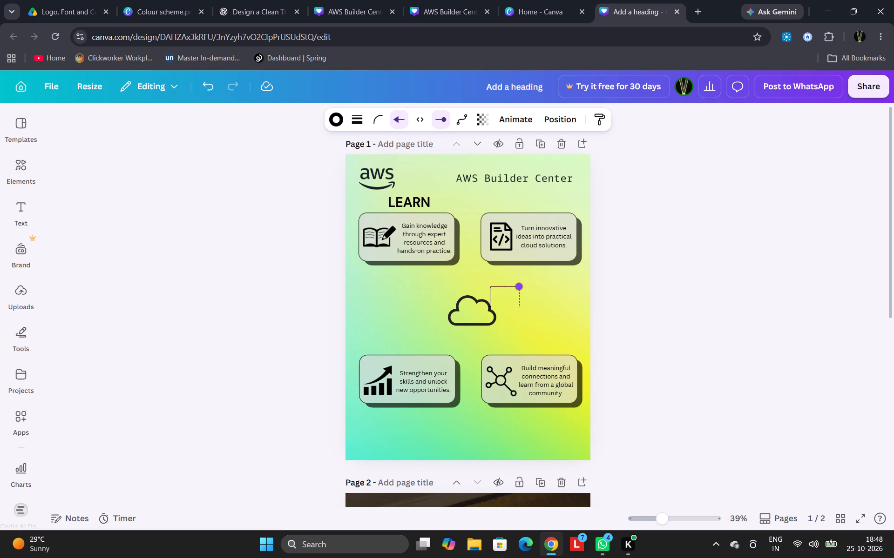
drag(522, 287, 541, 286)
drag(541, 286, 531, 279)
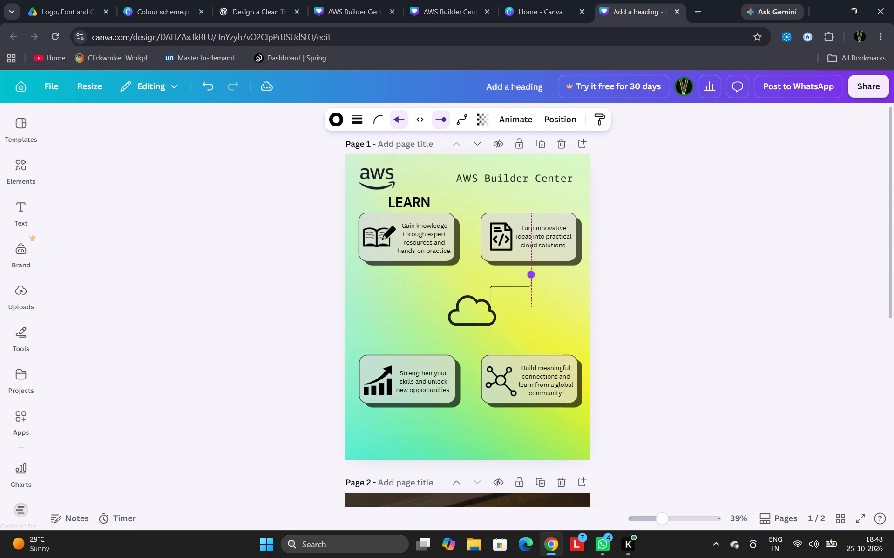
drag(531, 279, 531, 272)
click(638, 235)
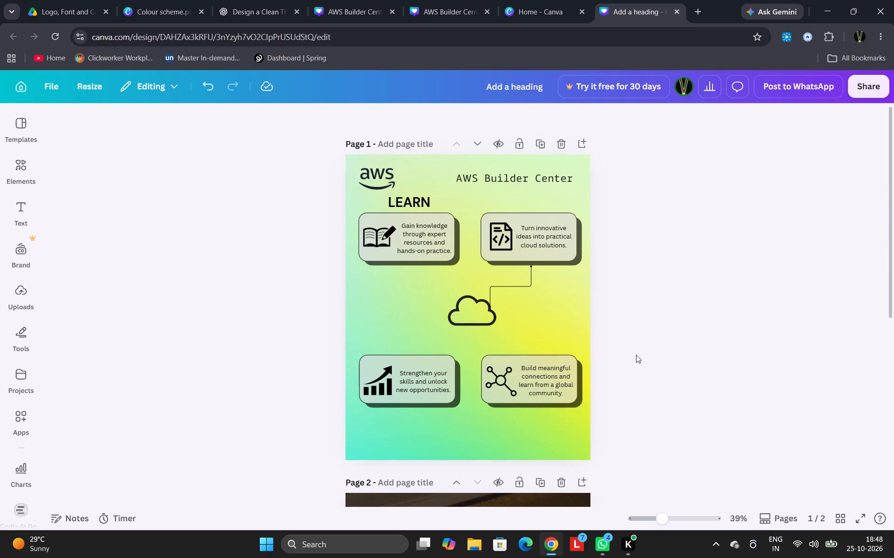
Duplicate the elbow connector and place the copy so it runs from the cloud's bottom centre down to the "Strengthen your skills" card.
click(516, 283)
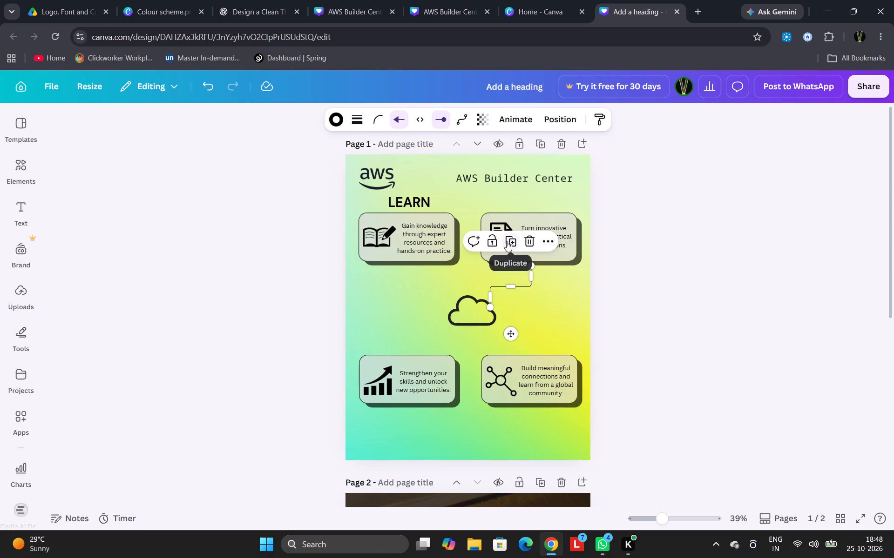
click(507, 241)
drag(515, 339, 484, 333)
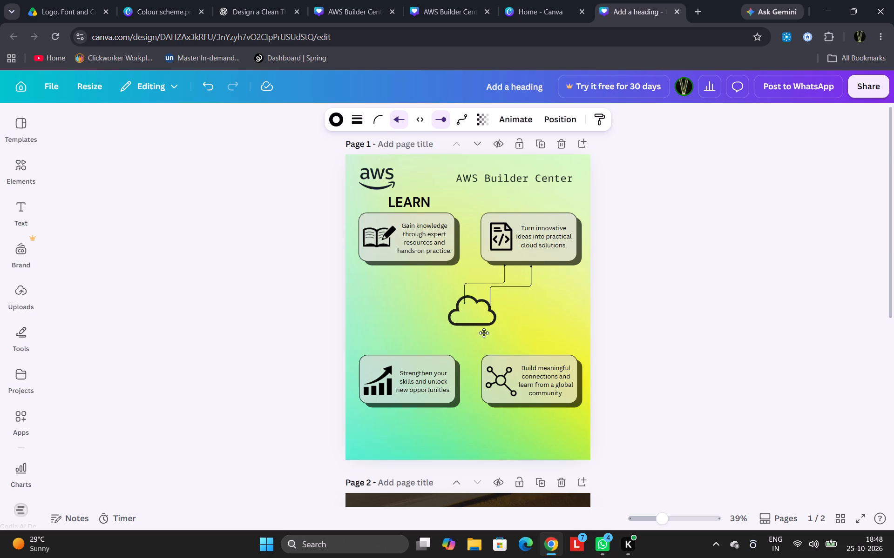
drag(484, 333, 438, 388)
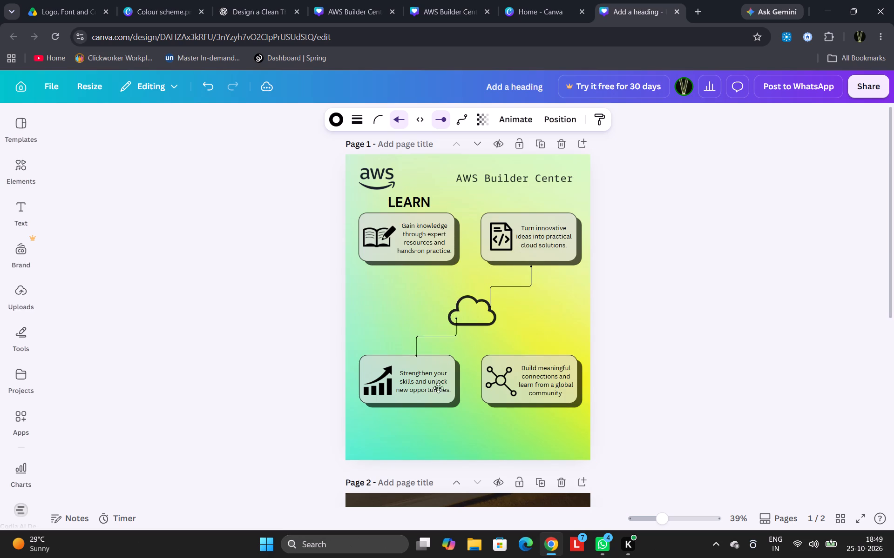
drag(438, 388, 448, 389)
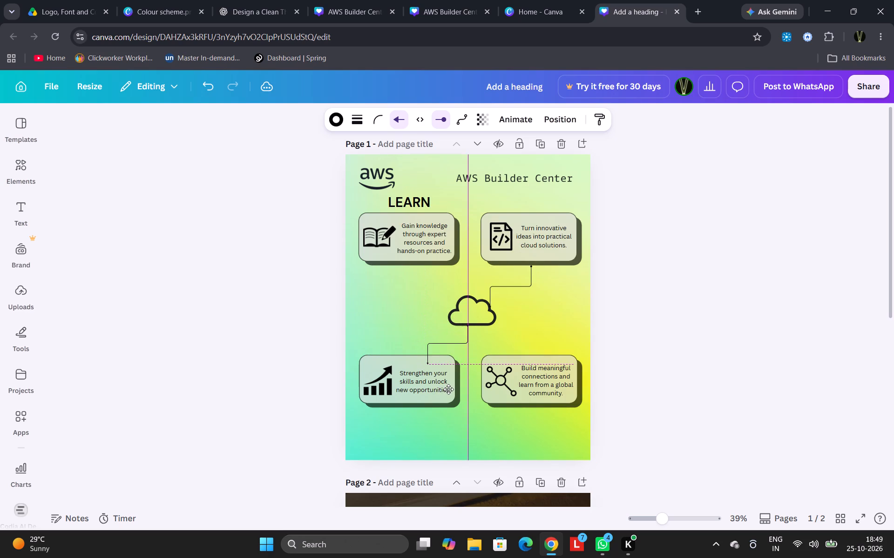
drag(448, 389, 449, 389)
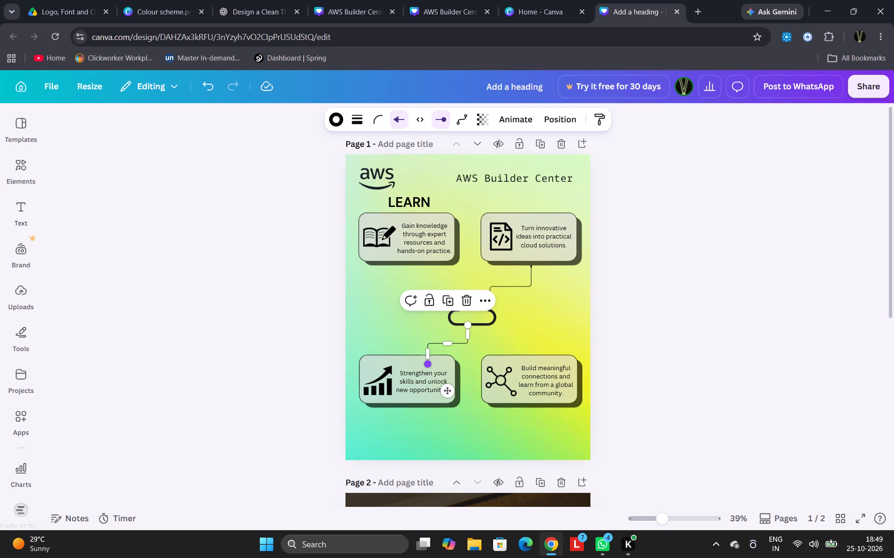
Reshape the duplicate connector with a higher horizontal segment and its end just above the middle of the "Strengthen your skills" card.
drag(445, 342, 446, 338)
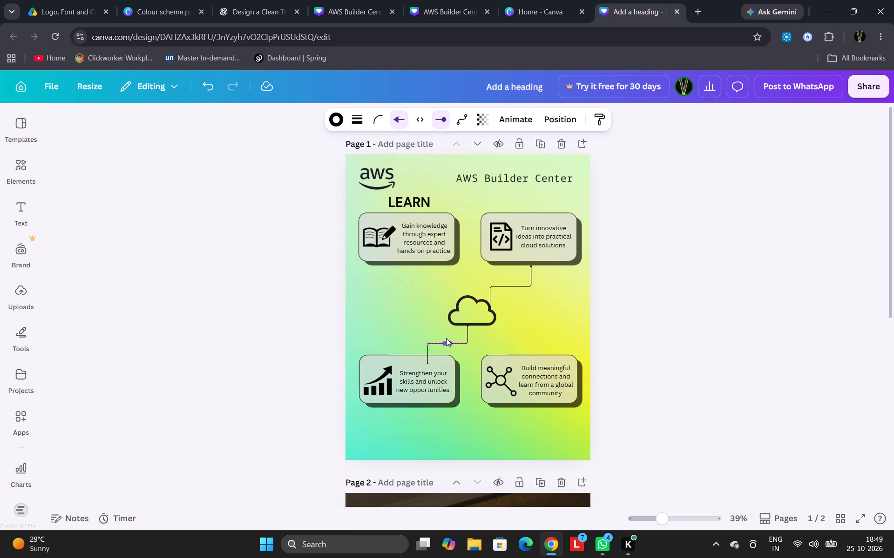
drag(446, 338, 447, 336)
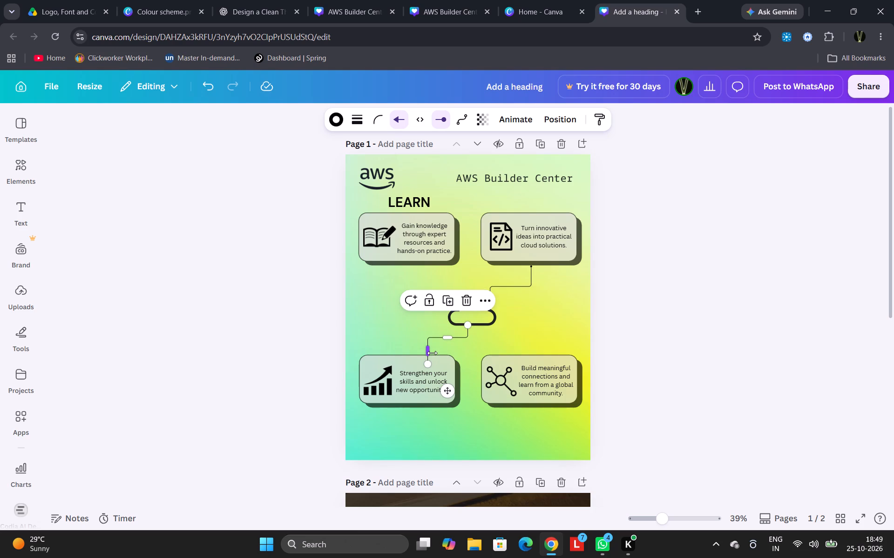
drag(432, 353, 415, 353)
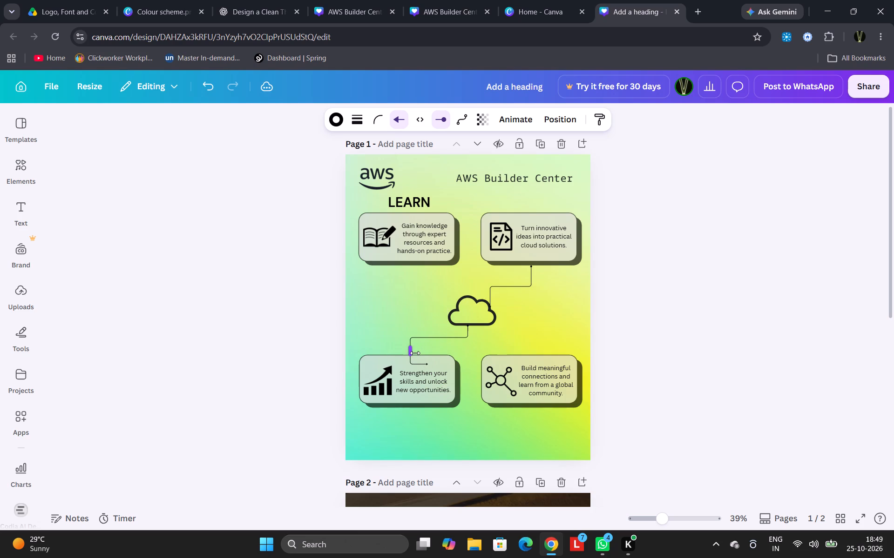
drag(415, 353, 414, 352)
drag(429, 365, 410, 347)
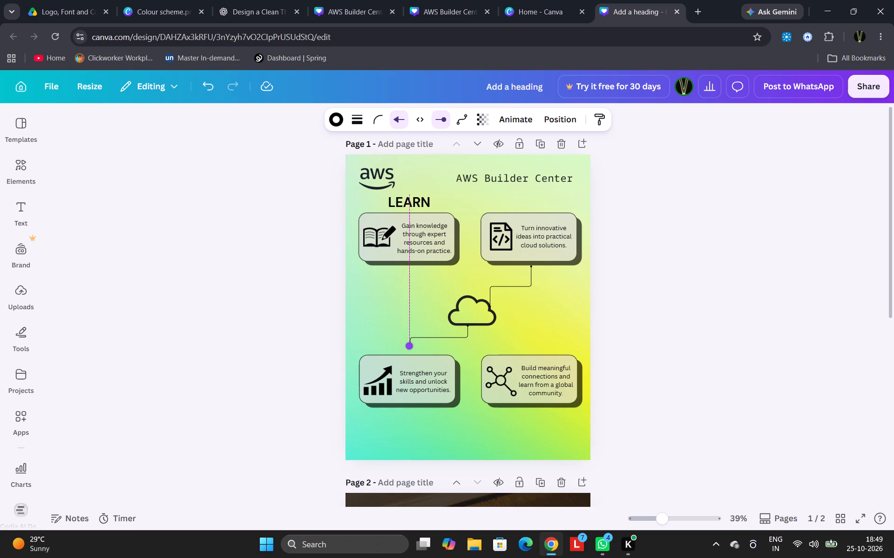
drag(410, 347, 410, 346)
click(411, 339)
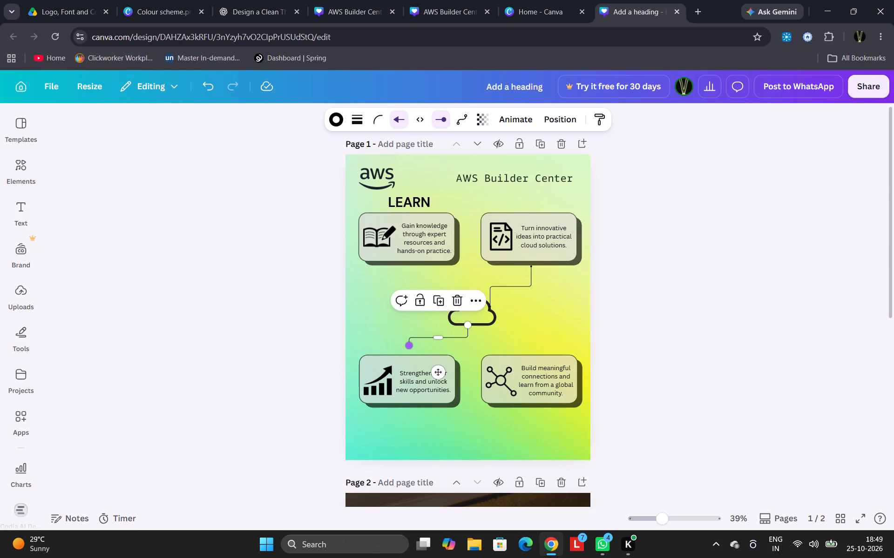
drag(409, 345, 408, 350)
click(697, 293)
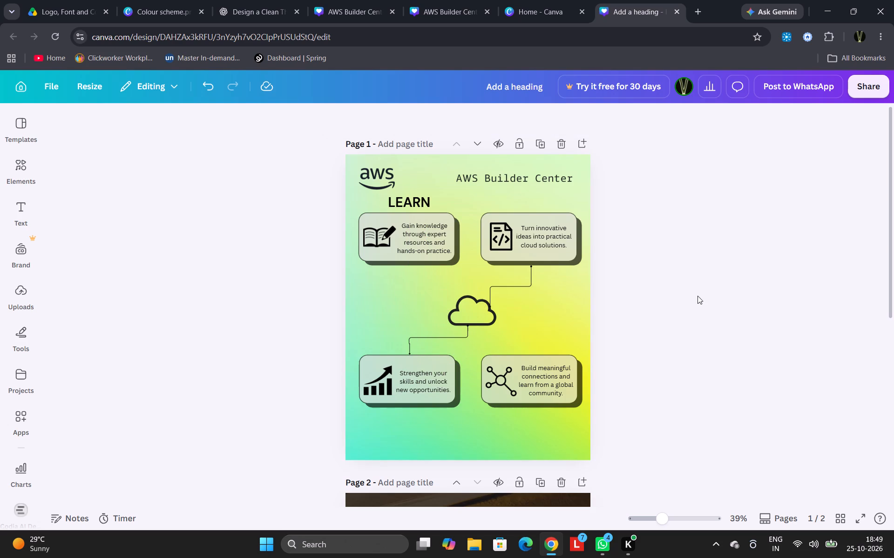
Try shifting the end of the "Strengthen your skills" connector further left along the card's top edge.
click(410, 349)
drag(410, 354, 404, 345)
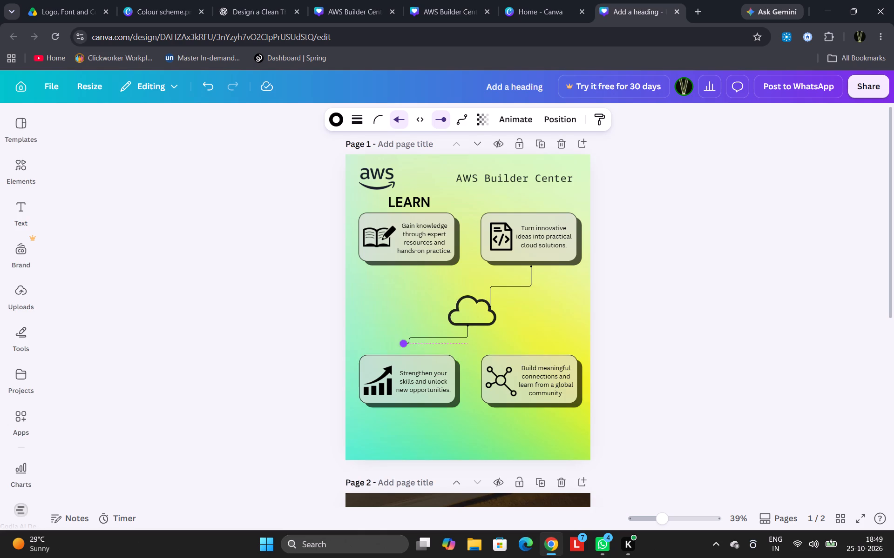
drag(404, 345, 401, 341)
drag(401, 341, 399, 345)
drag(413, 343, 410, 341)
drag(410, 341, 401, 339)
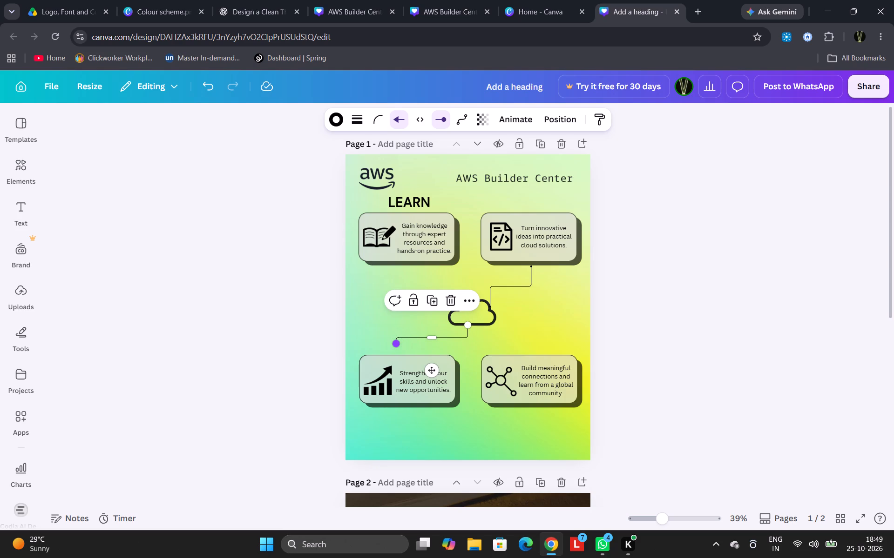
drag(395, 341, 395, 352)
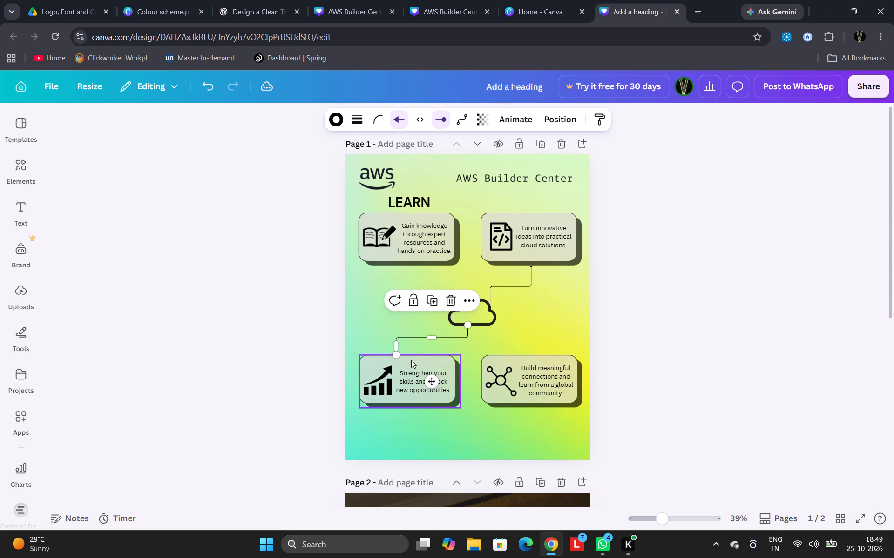
Realign the connector's final vertical segment and attach its end to the top centre of the "Strengthen your skills" card.
drag(398, 345, 406, 344)
drag(400, 356, 407, 354)
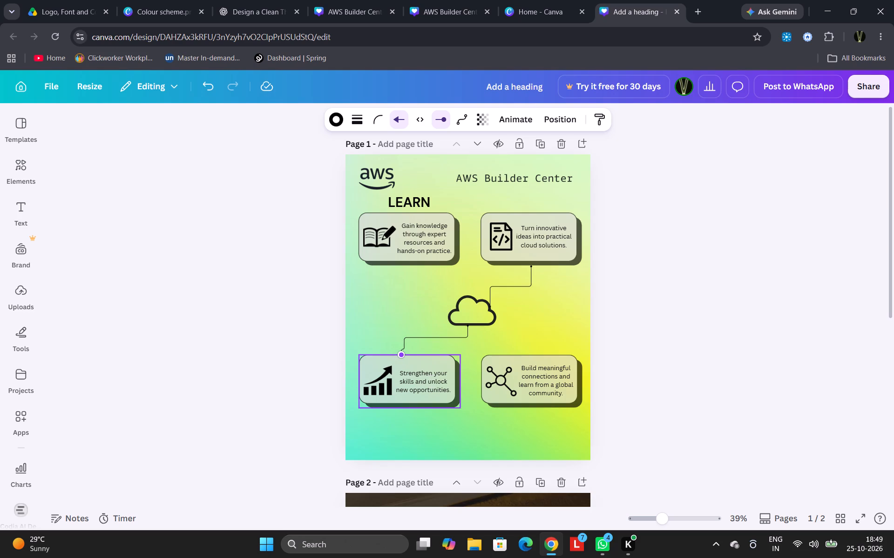
drag(407, 354, 407, 354)
drag(407, 354, 408, 342)
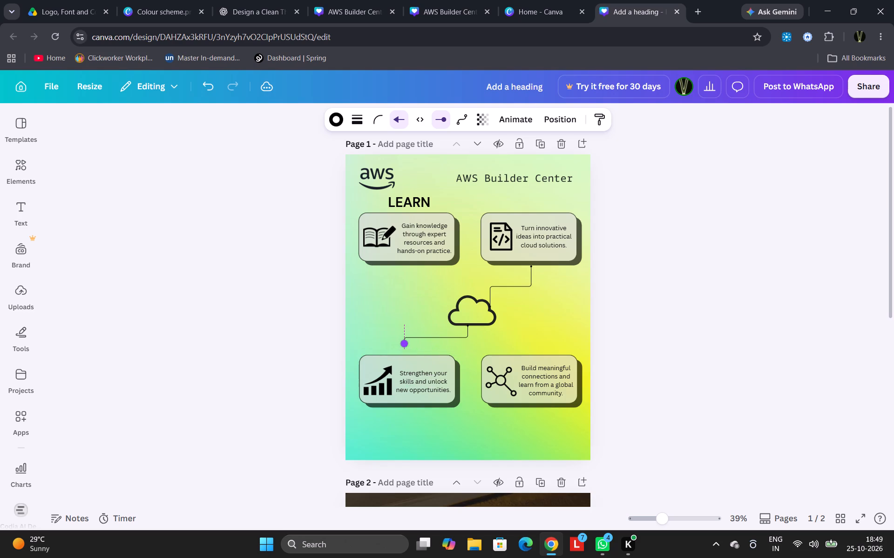
drag(408, 342, 406, 350)
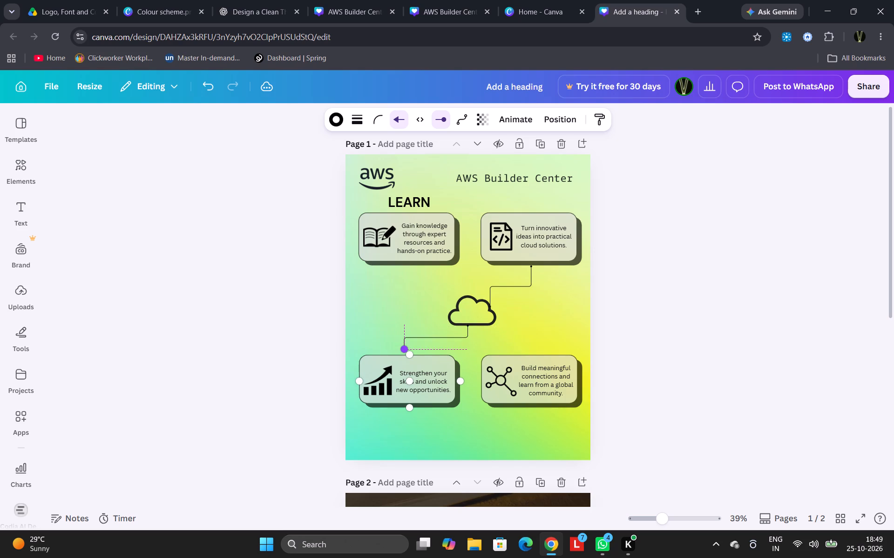
drag(406, 350, 406, 353)
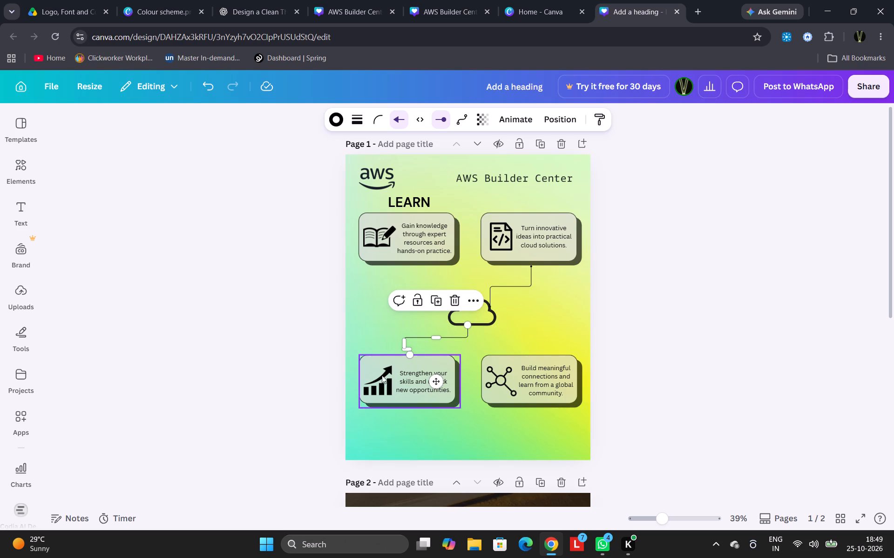
drag(408, 356, 396, 357)
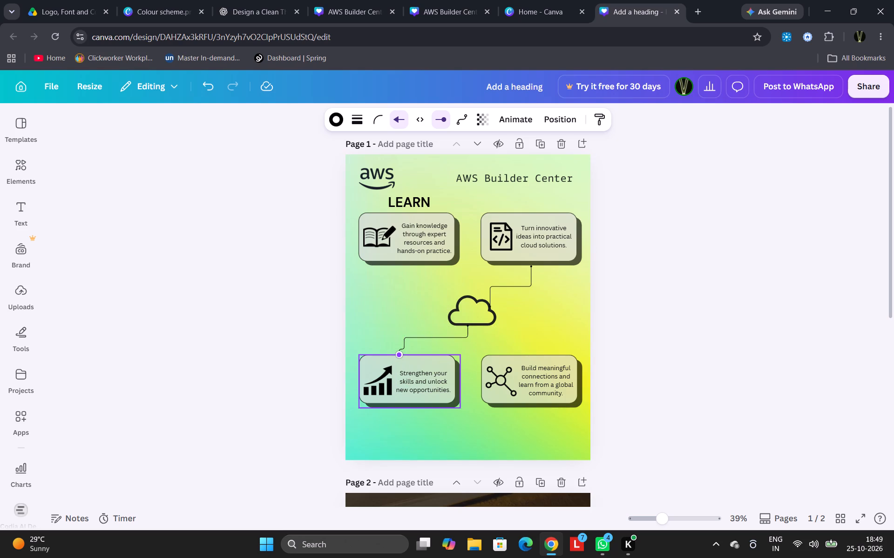
drag(396, 357, 405, 357)
drag(405, 357, 404, 346)
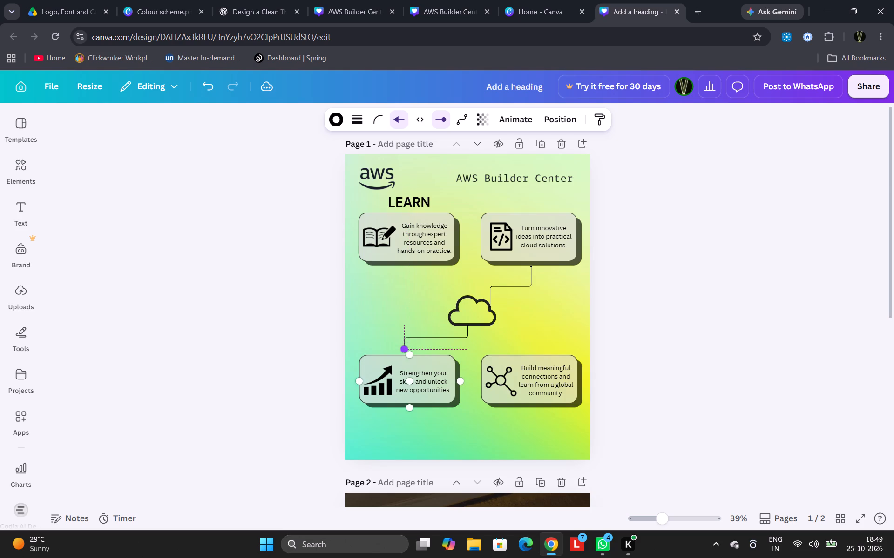
drag(404, 346, 406, 350)
click(651, 309)
click(404, 341)
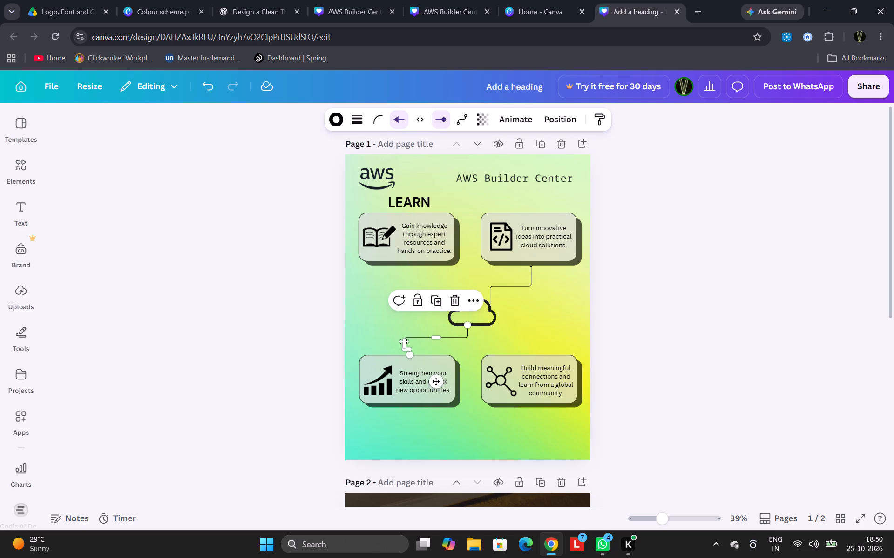
click(403, 343)
click(641, 308)
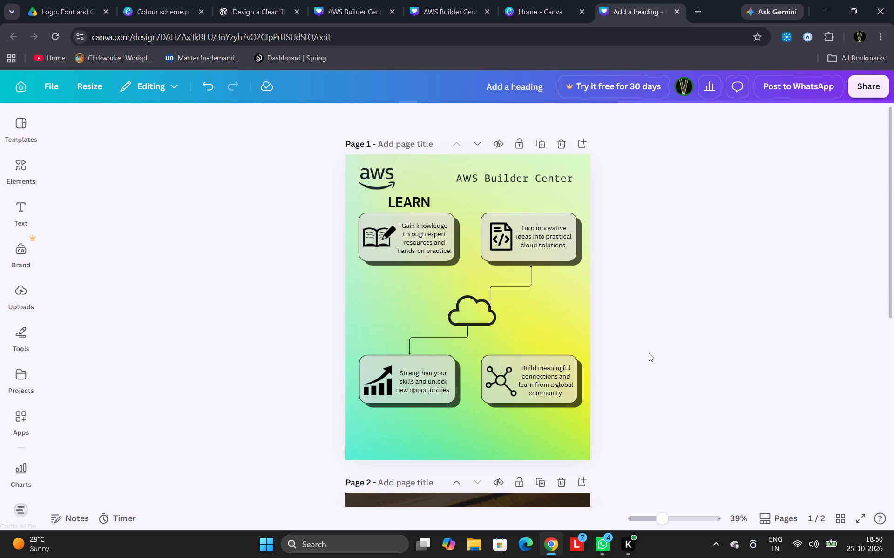
Duplicate the "Turn innovative ideas" connector and place the copy with its upper end under the cloud's base, just right of the existing lower connector.
click(524, 283)
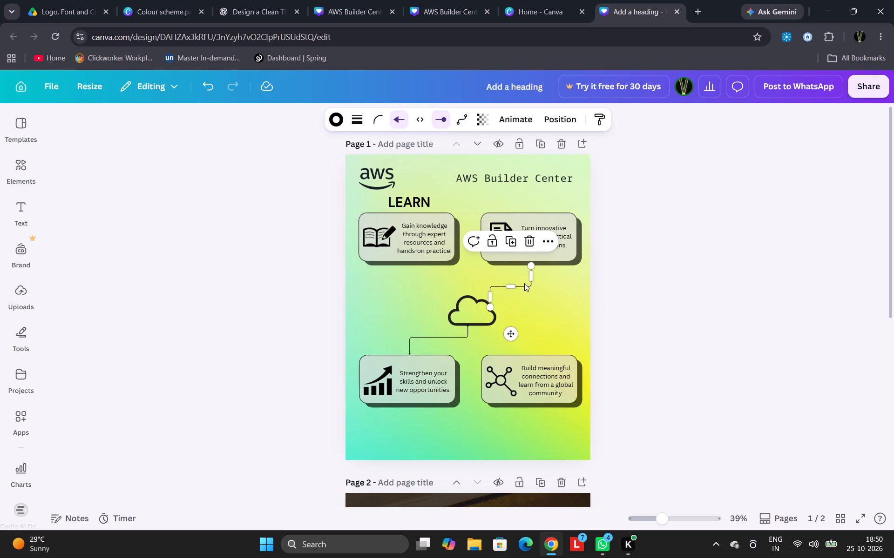
click(516, 247)
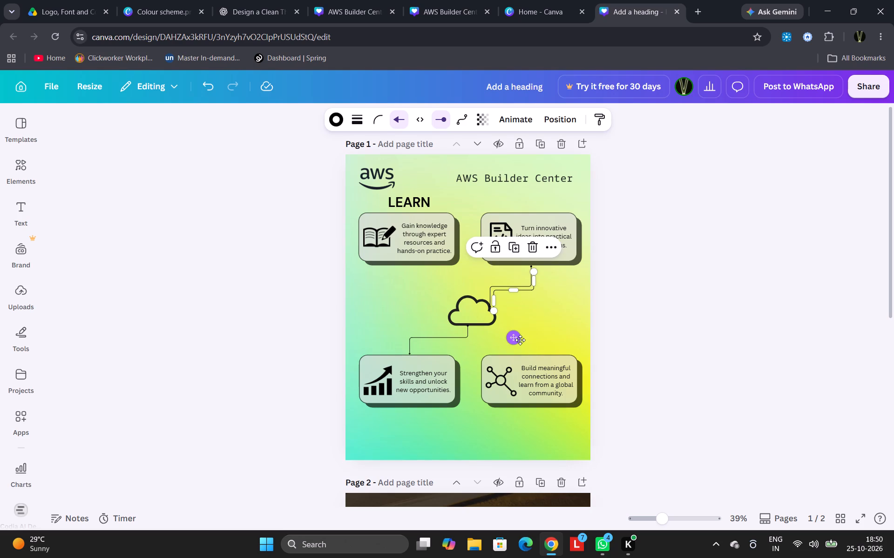
drag(520, 339, 521, 352)
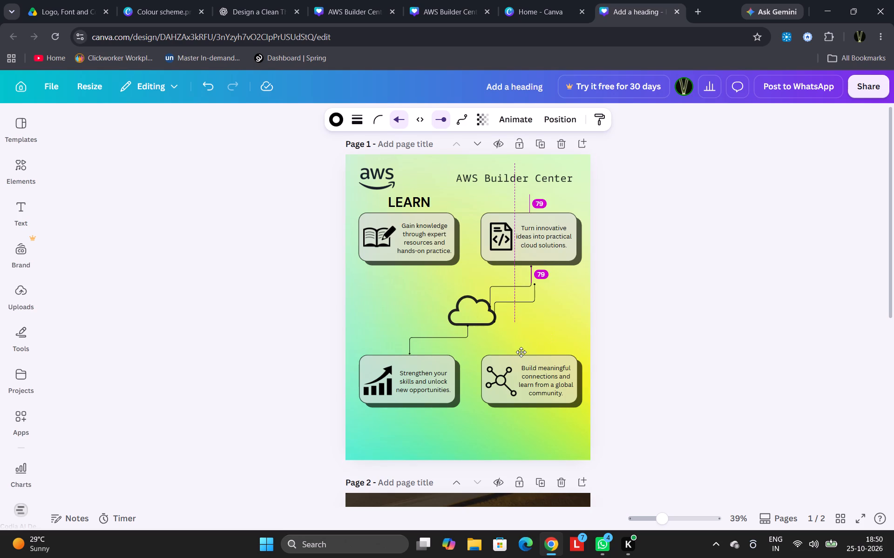
drag(521, 352, 492, 397)
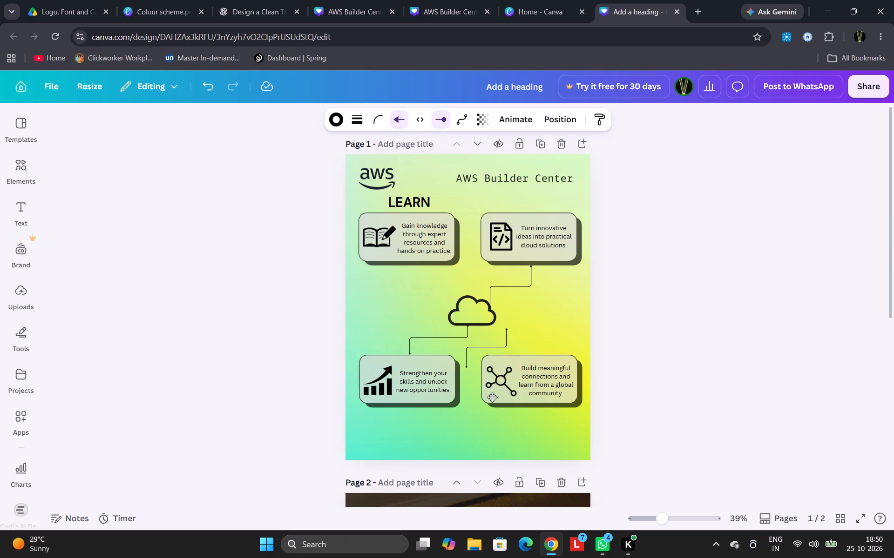
drag(492, 397, 464, 394)
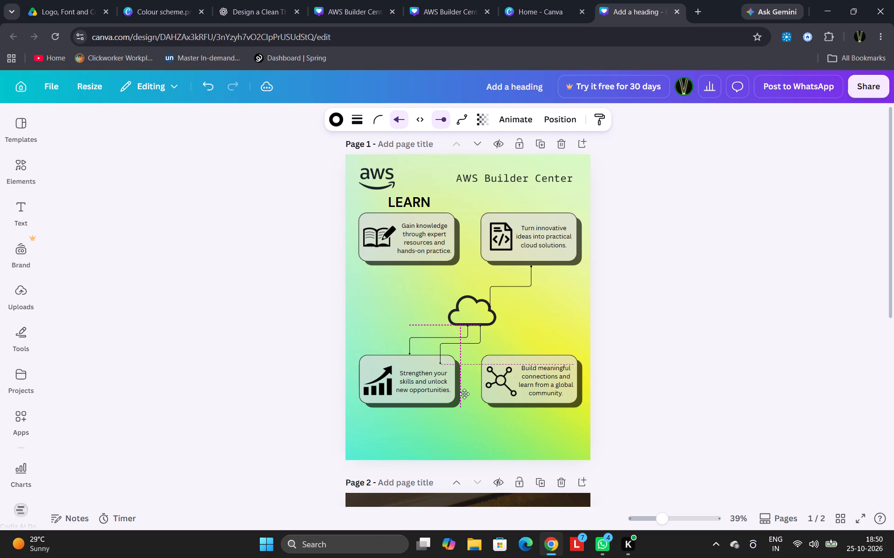
drag(464, 394, 463, 392)
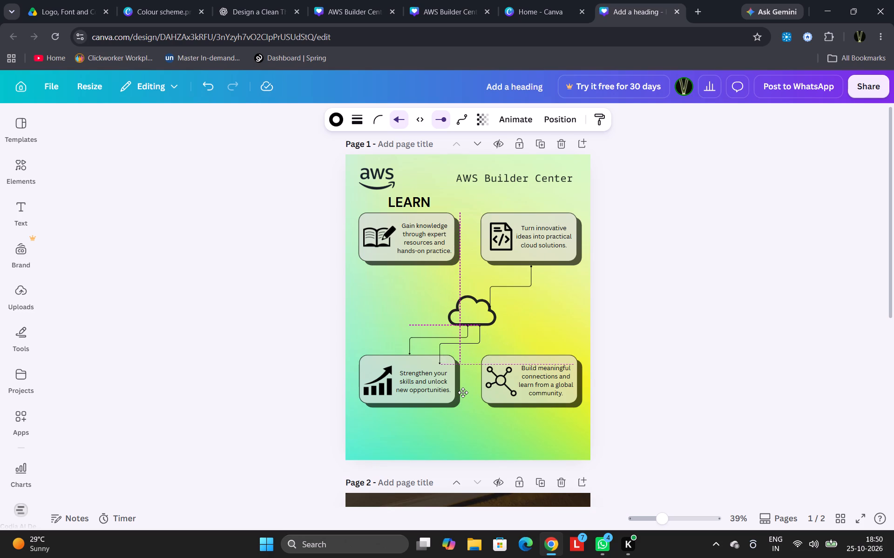
drag(463, 392, 461, 391)
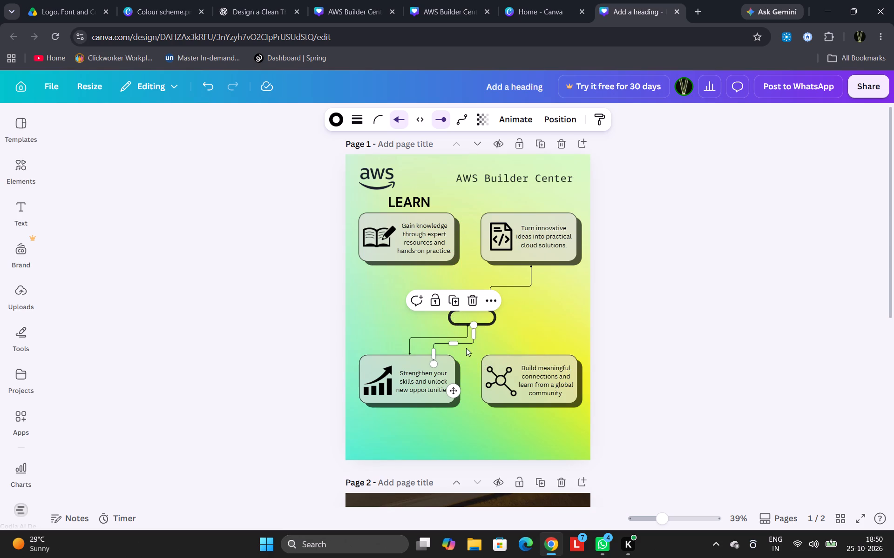
Reshape the copied connector so it bends right and ends at the top centre of the "Build meaningful connections" card.
drag(435, 357, 492, 350)
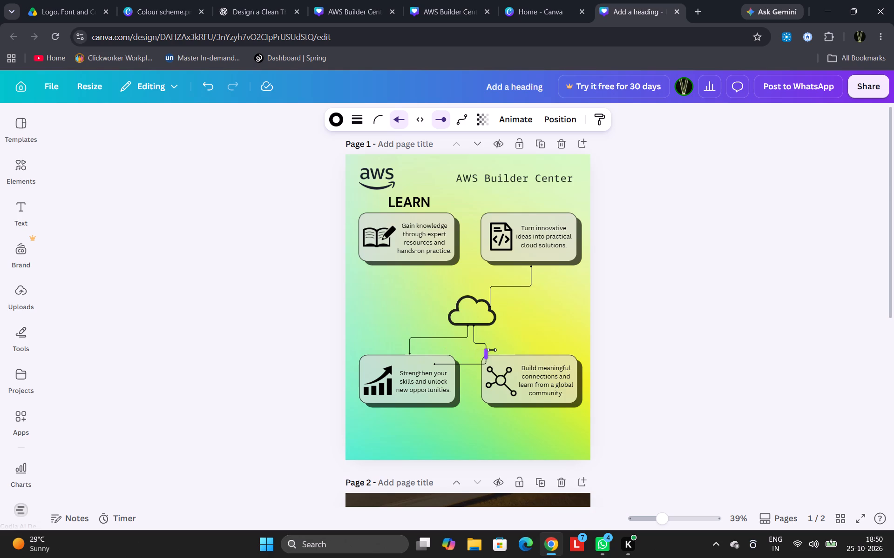
drag(492, 350, 534, 345)
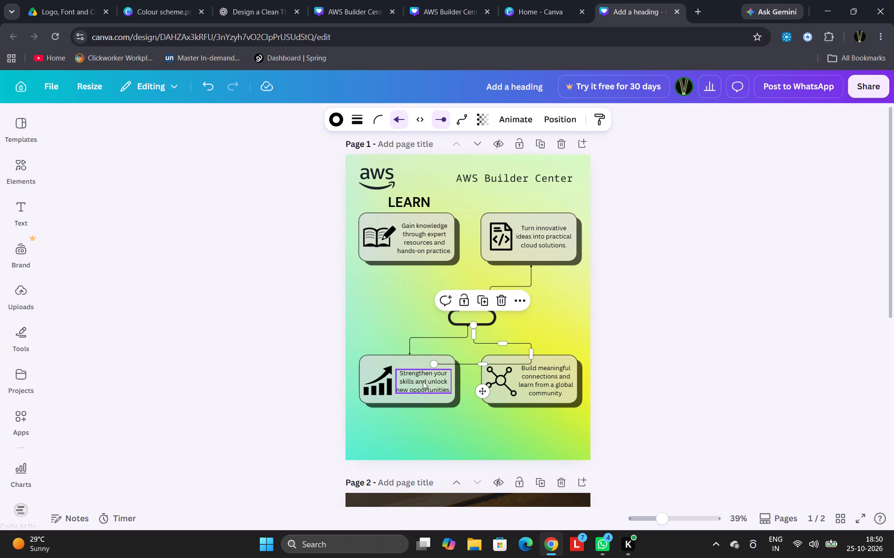
drag(434, 367, 522, 366)
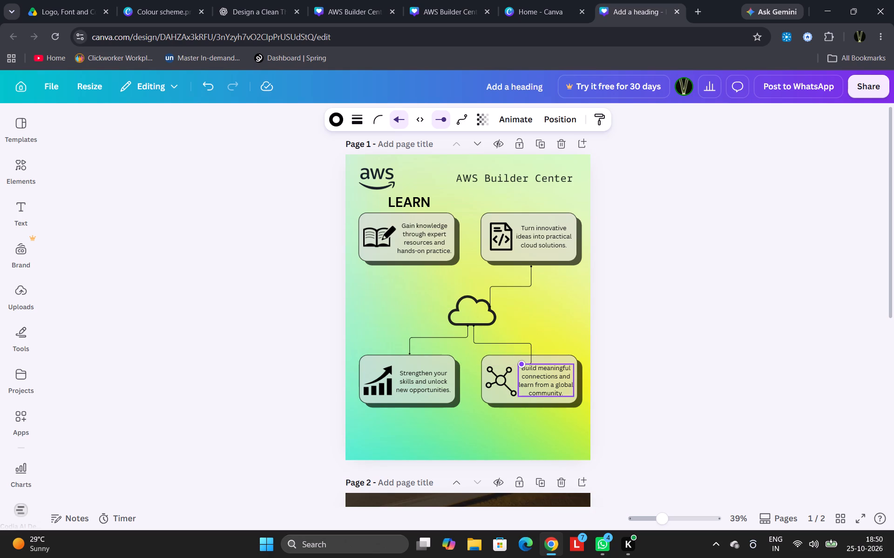
drag(522, 366, 531, 365)
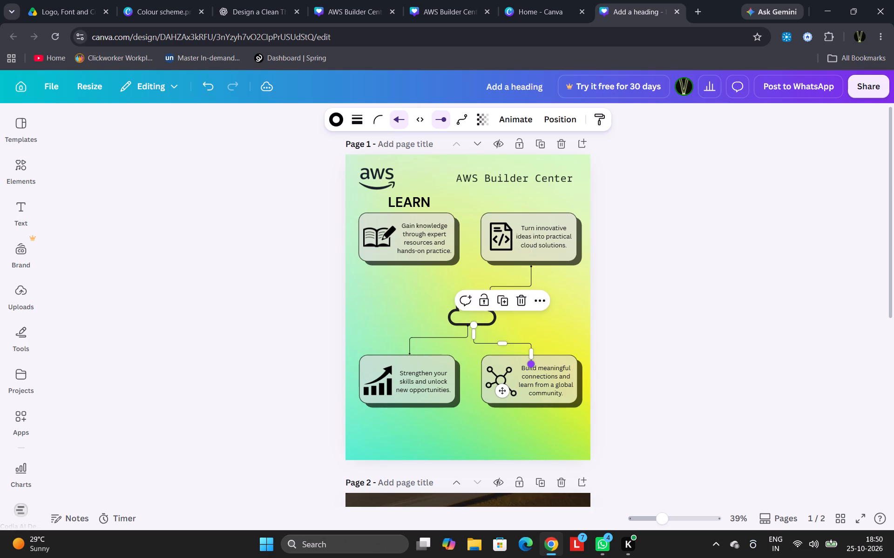
drag(532, 365, 532, 359)
click(682, 279)
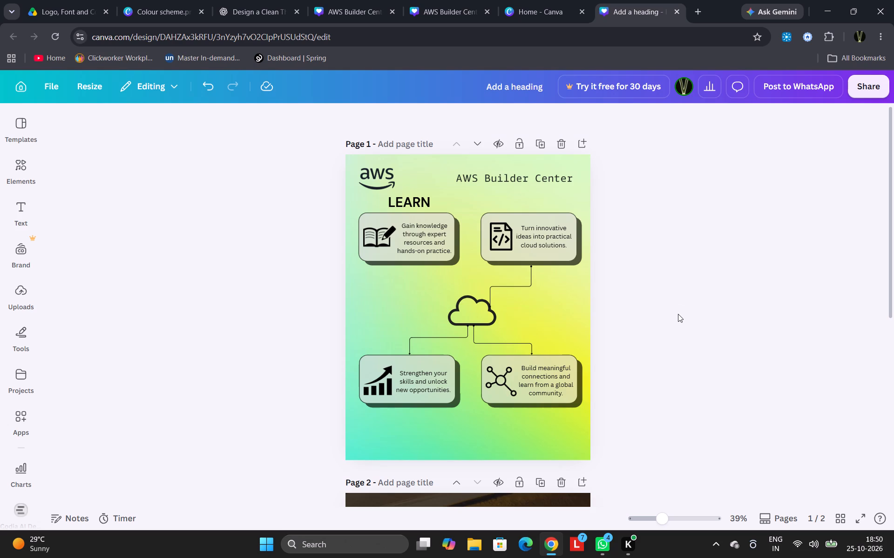
Duplicate the "Turn innovative ideas" connector again and reshape the copy to run from the cloud's upper left to the bottom centre of the "Gain knowledge" card.
click(528, 286)
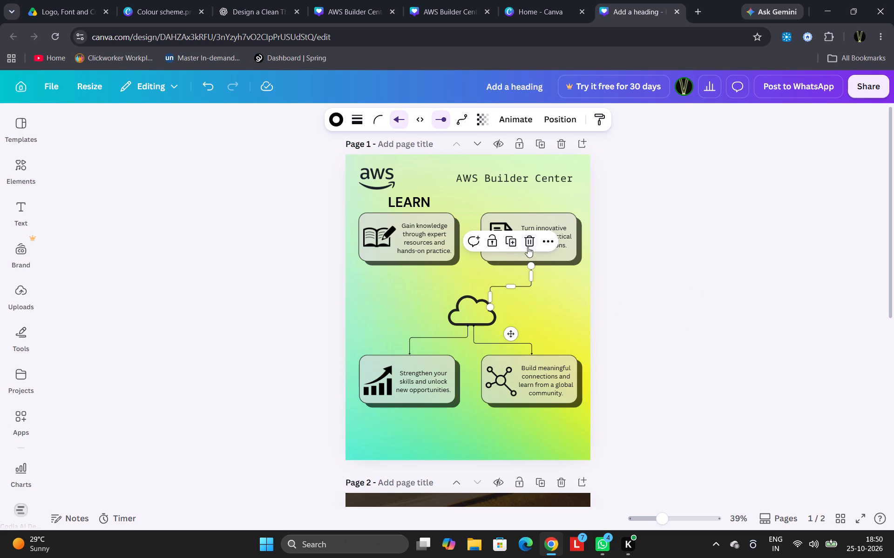
click(514, 246)
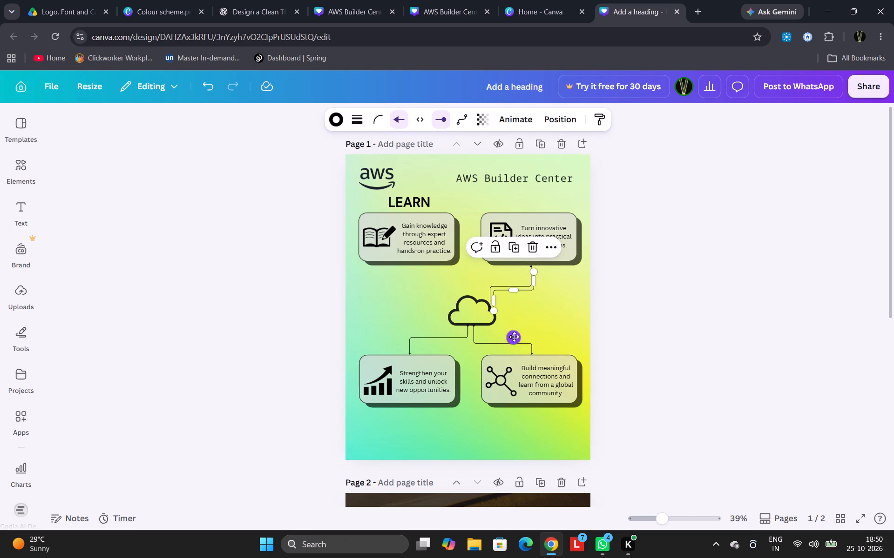
drag(514, 337, 475, 327)
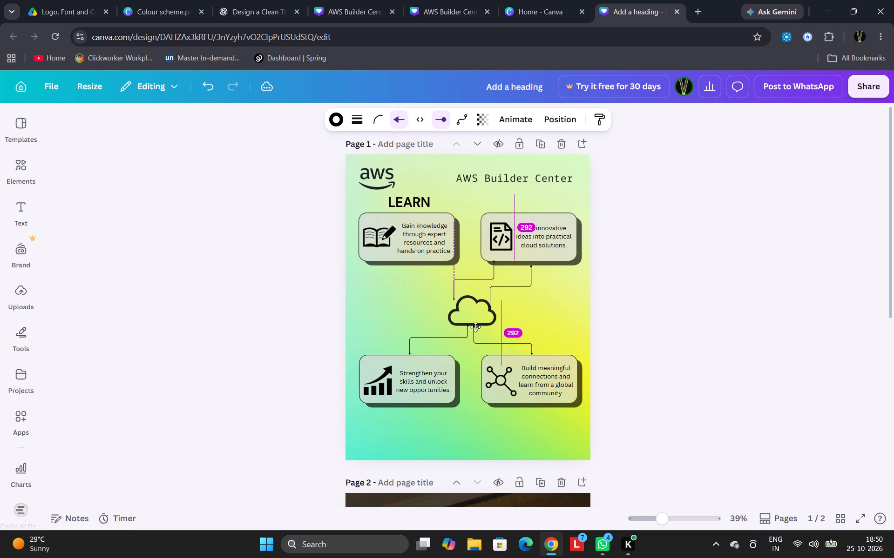
drag(475, 327, 476, 332)
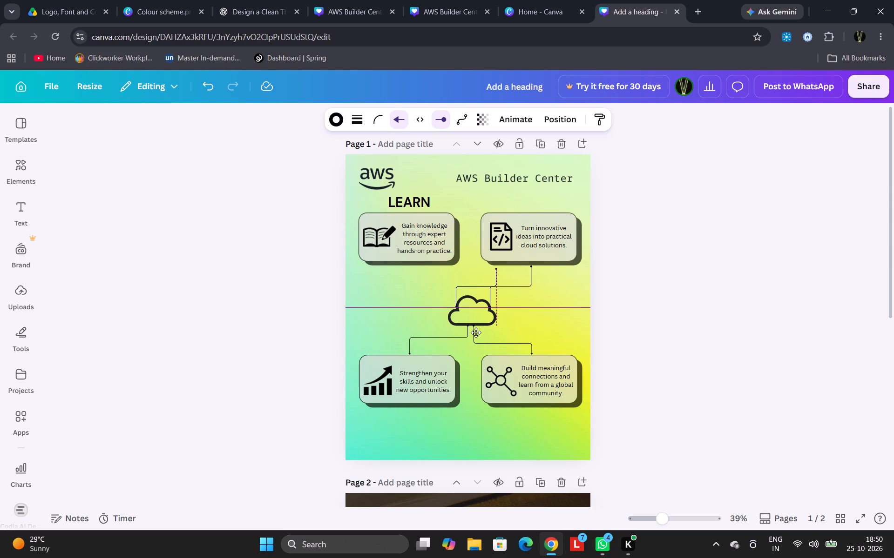
drag(476, 332, 477, 332)
drag(494, 280, 468, 279)
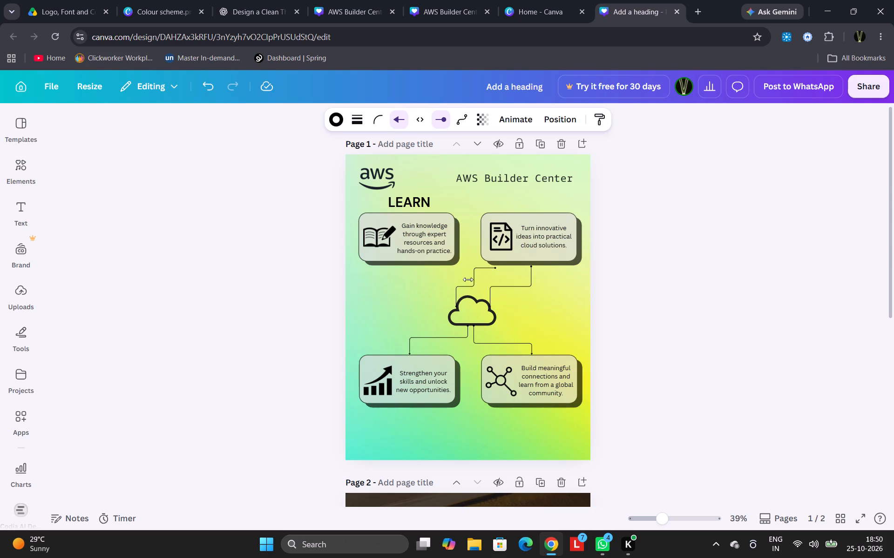
drag(468, 279, 411, 279)
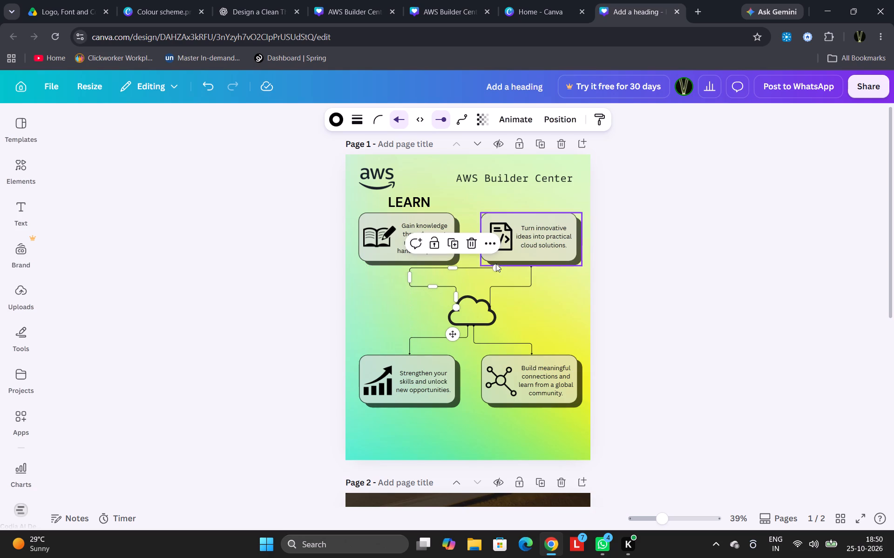
drag(496, 268, 413, 266)
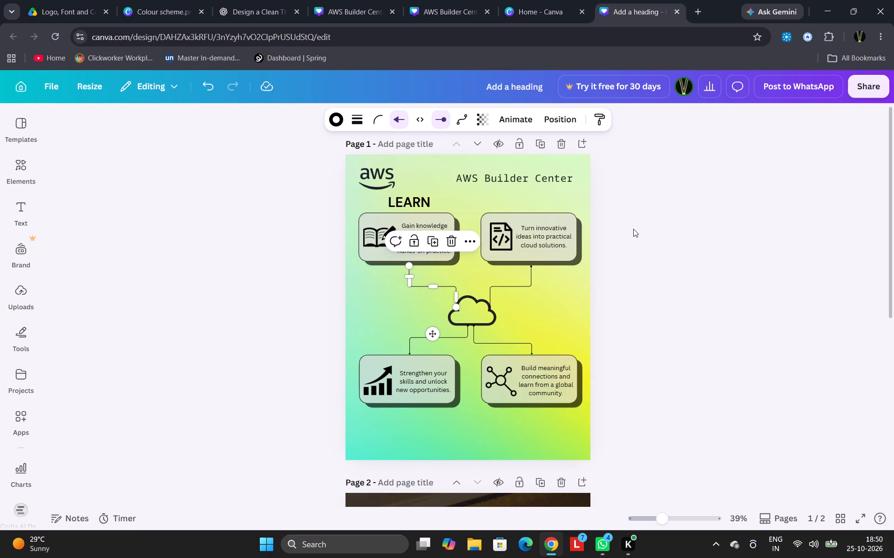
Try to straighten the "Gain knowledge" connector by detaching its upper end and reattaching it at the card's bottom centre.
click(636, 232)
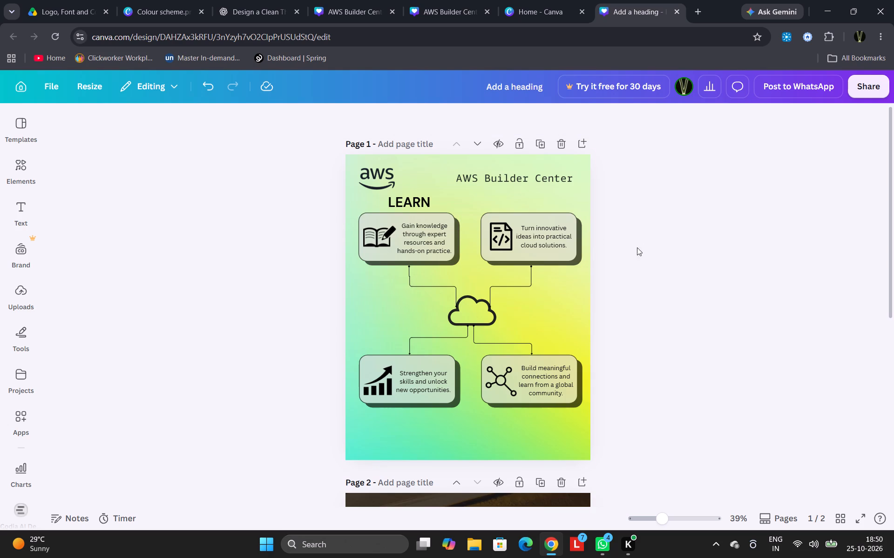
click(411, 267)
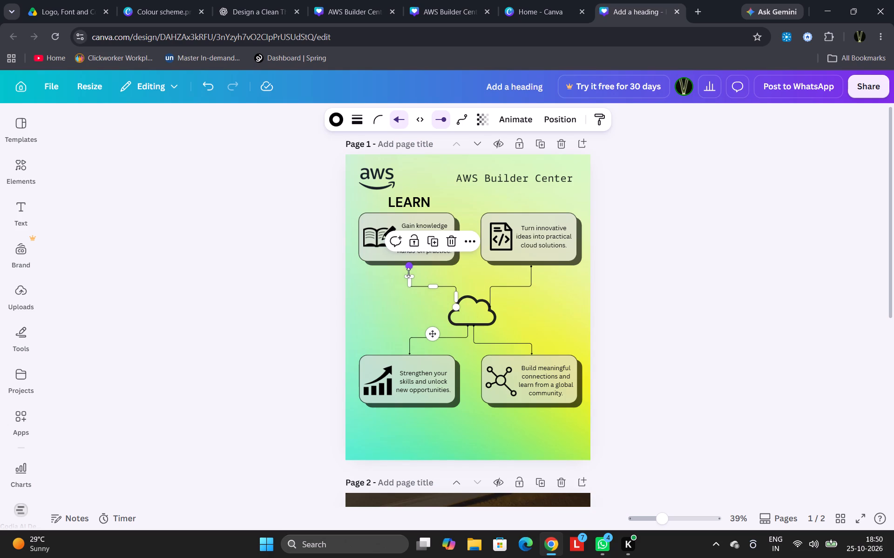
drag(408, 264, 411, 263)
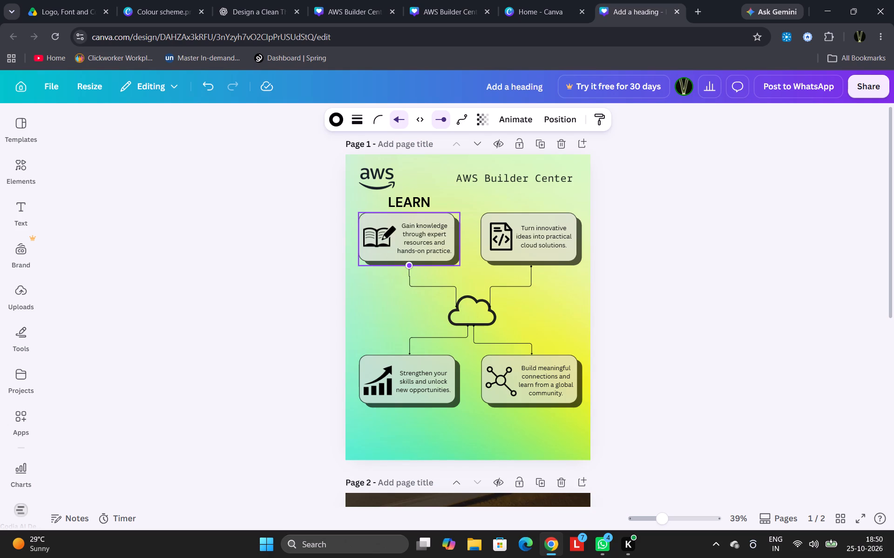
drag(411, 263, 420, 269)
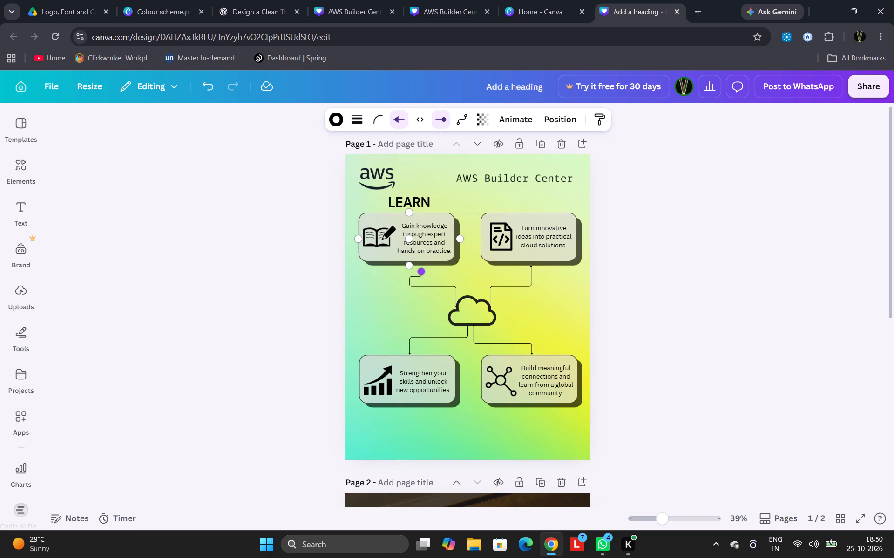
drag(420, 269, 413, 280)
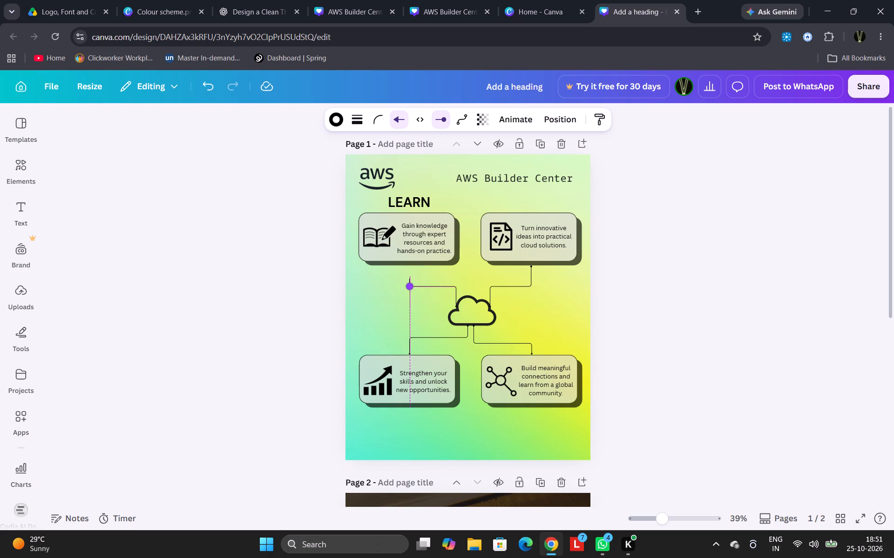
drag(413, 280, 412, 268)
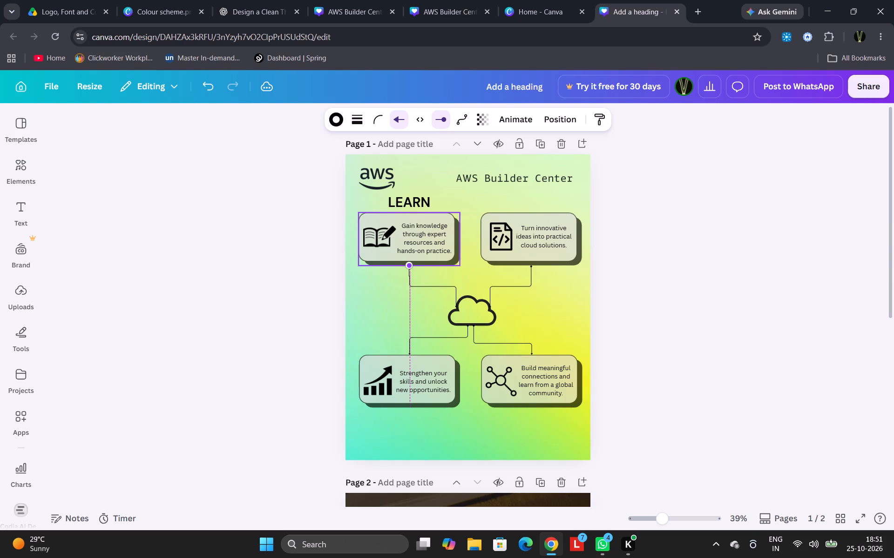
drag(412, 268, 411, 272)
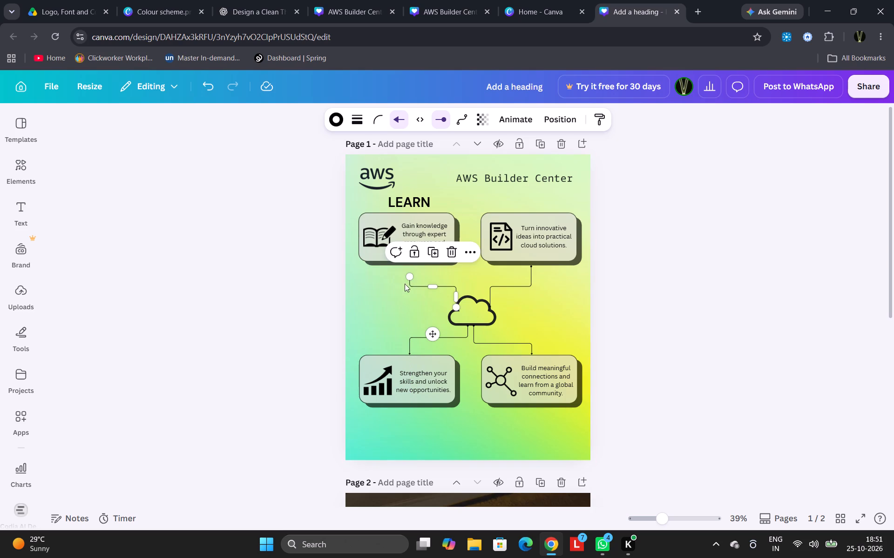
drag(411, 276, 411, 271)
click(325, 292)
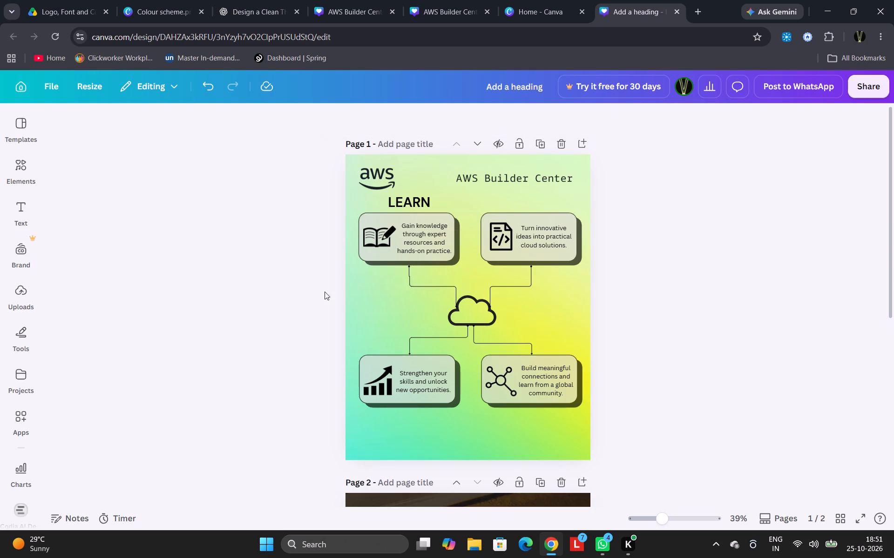
Remove the small kink in the "Gain knowledge" connector so a single straight vertical segment meets the card's bottom centre.
click(407, 277)
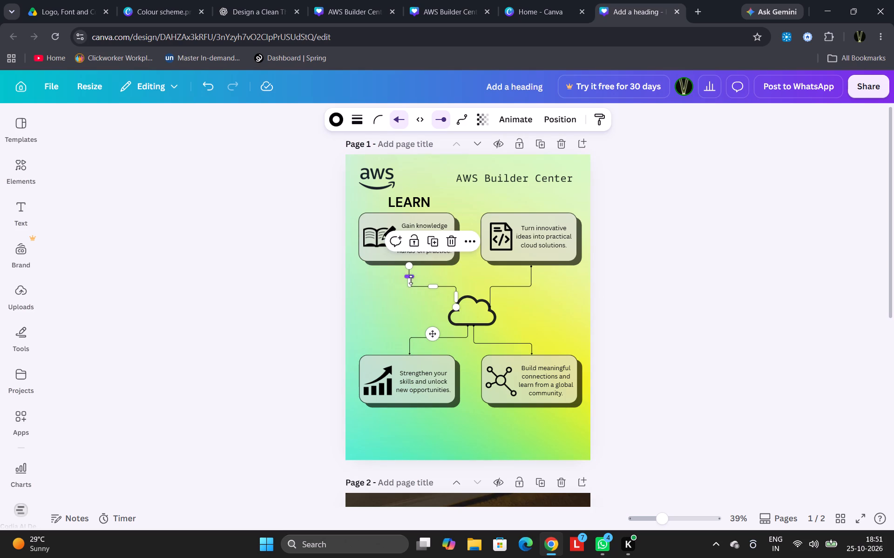
drag(411, 276, 417, 275)
click(656, 259)
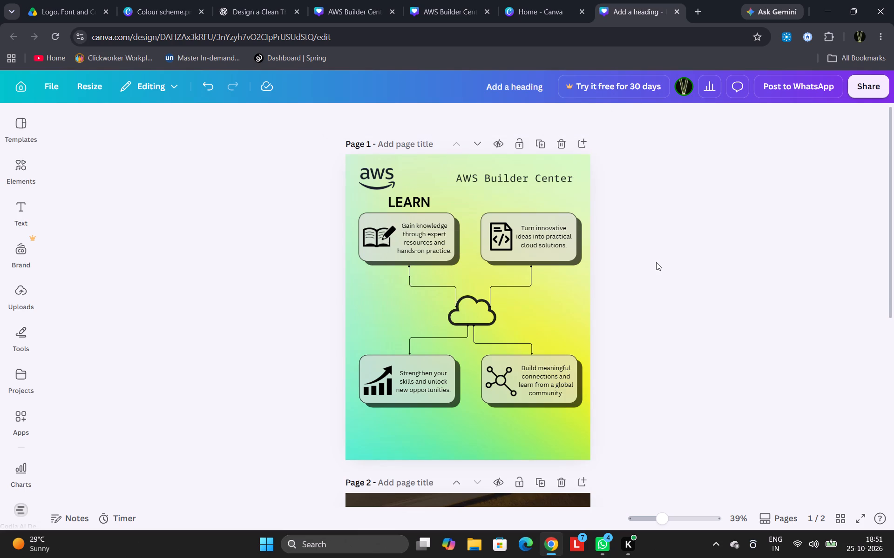
click(407, 274)
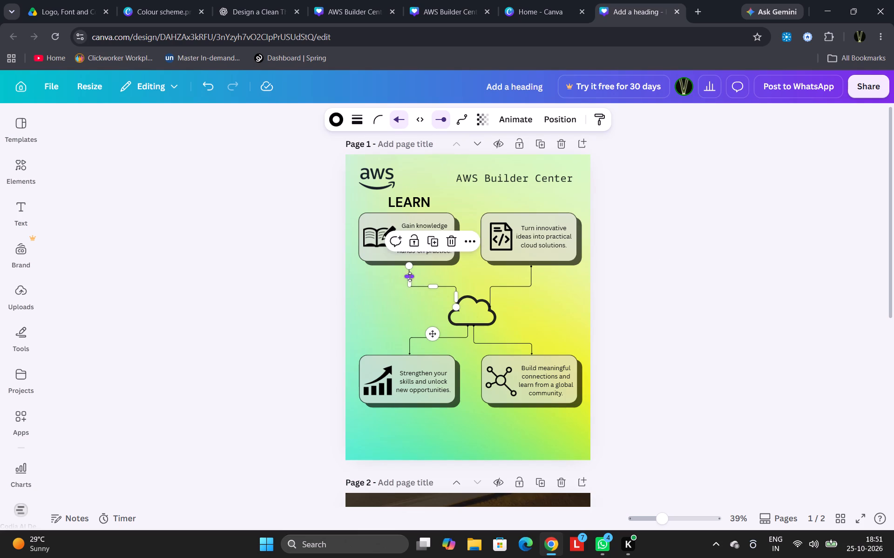
drag(410, 277, 410, 264)
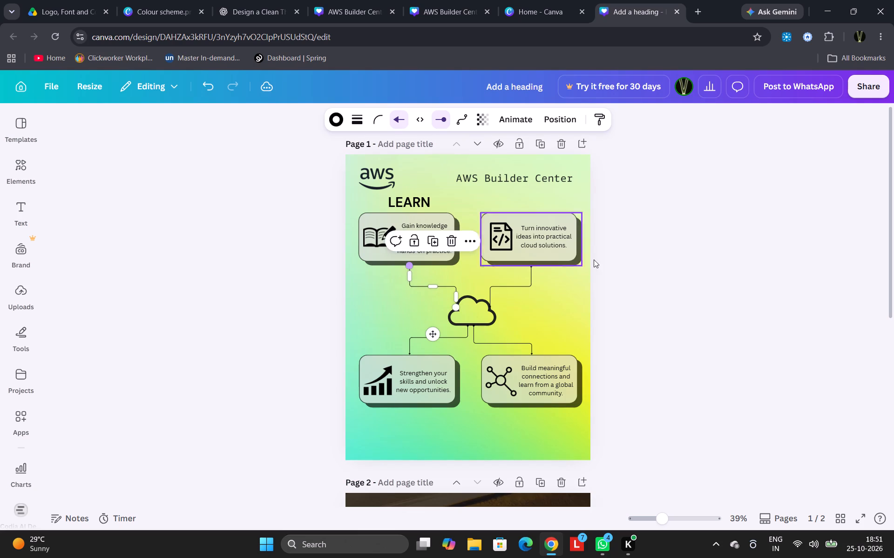
click(648, 259)
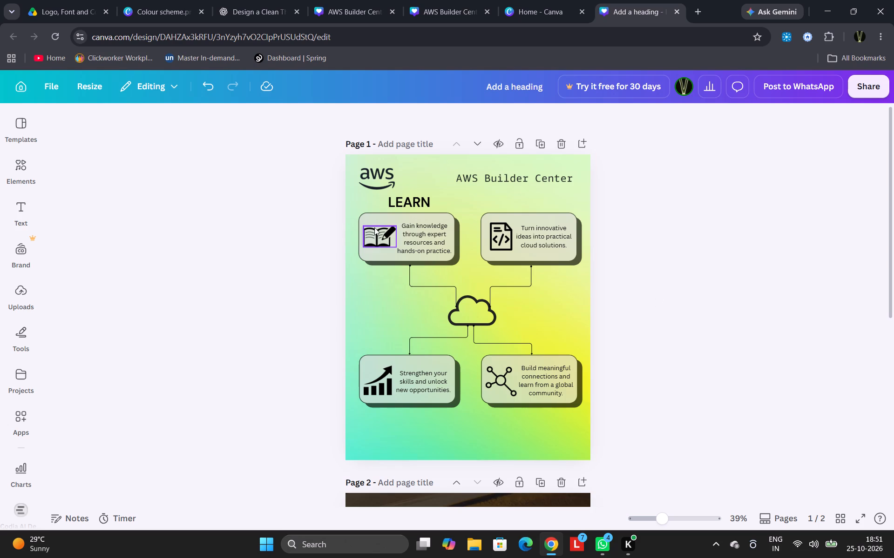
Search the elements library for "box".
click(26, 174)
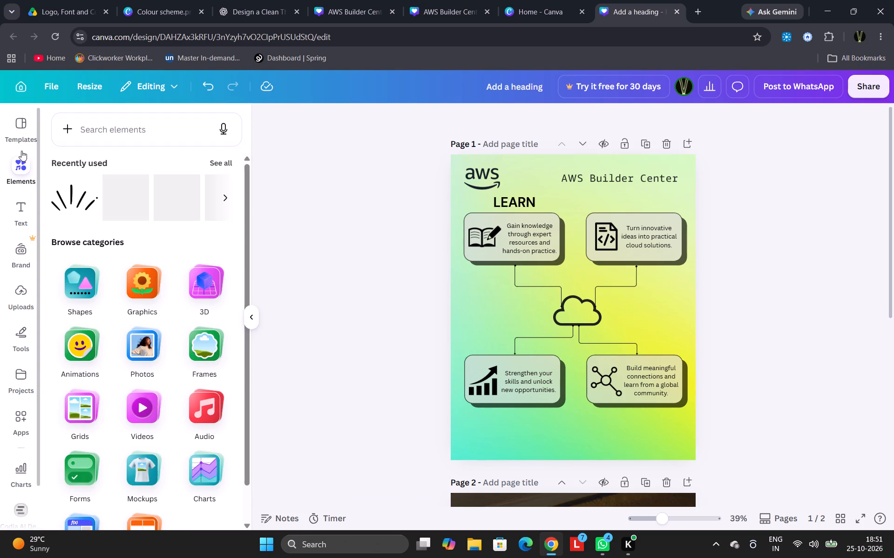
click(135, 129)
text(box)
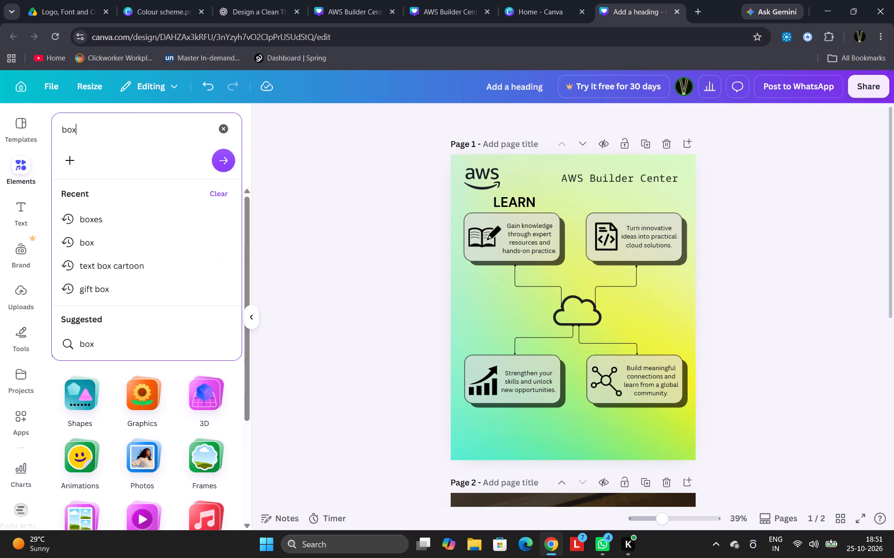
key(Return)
Search the elements library for "note" instead and limit the results to graphics.
drag(114, 141, 53, 126)
double_click(75, 125)
double_click(80, 128)
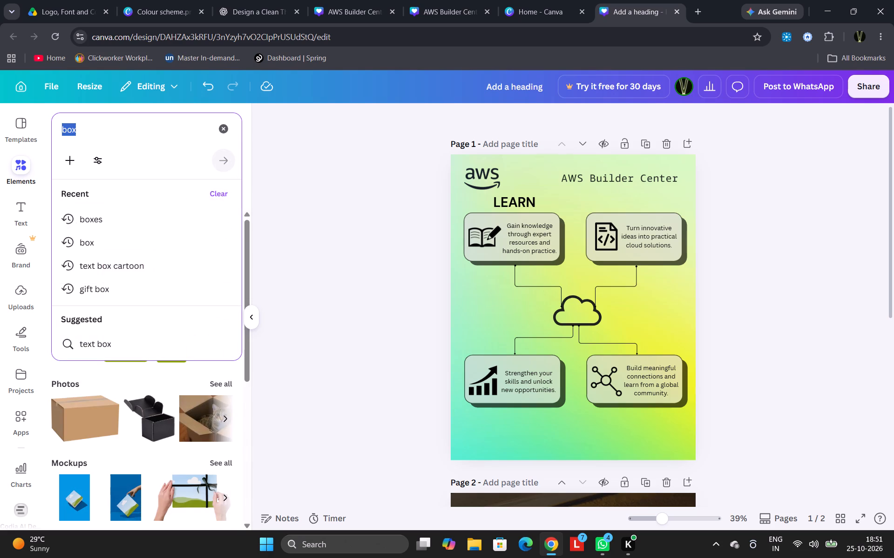
text(nopte)
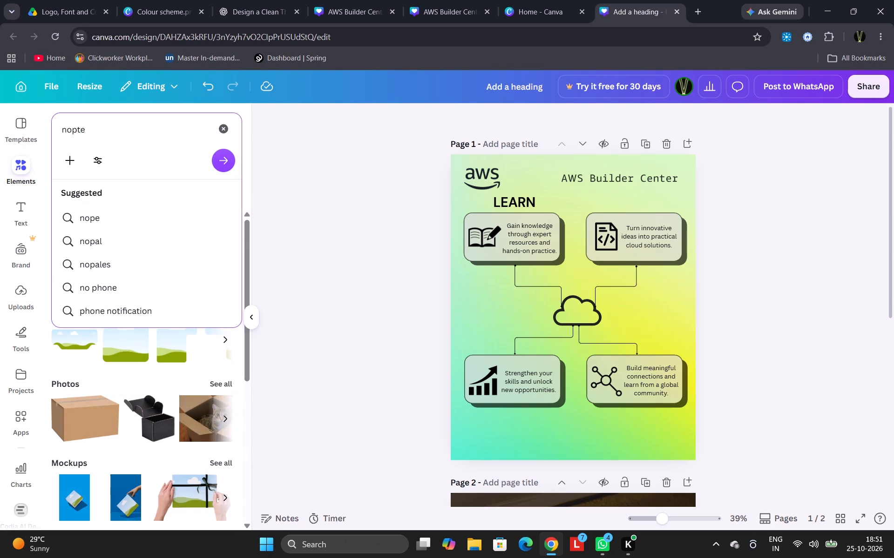
key(BackSpace)
key(BackSpace)
key(BackSpace)
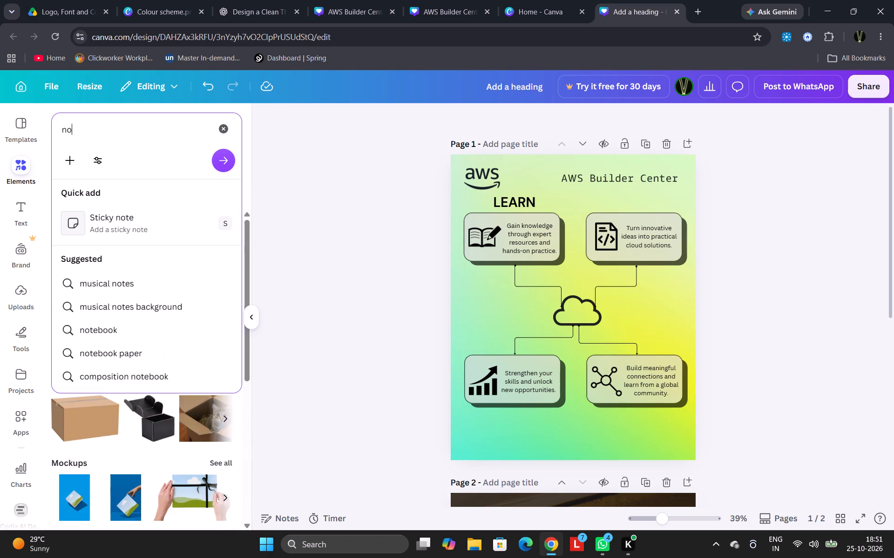
text(te)
key(Return)
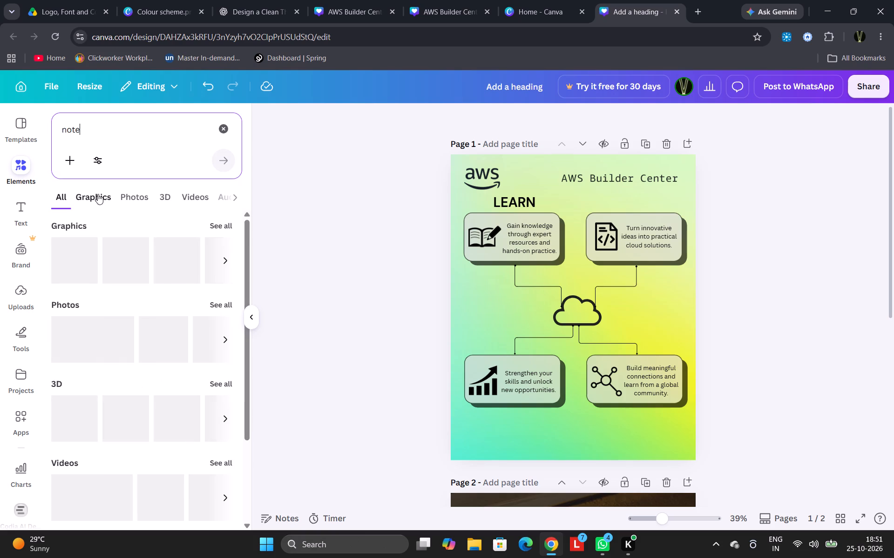
click(95, 203)
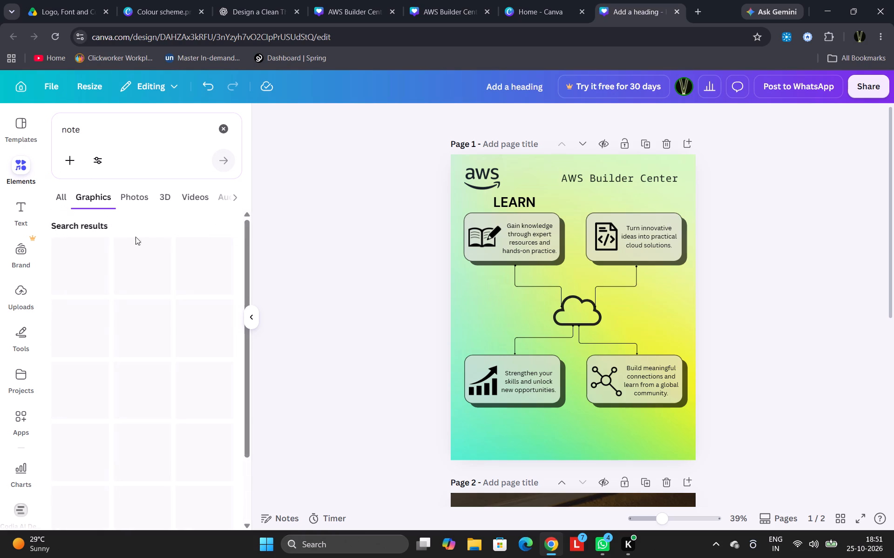
Browse the "note" graphics for a banner shape suited to the LEARN heading.
scroll(135, 363, down, 1)
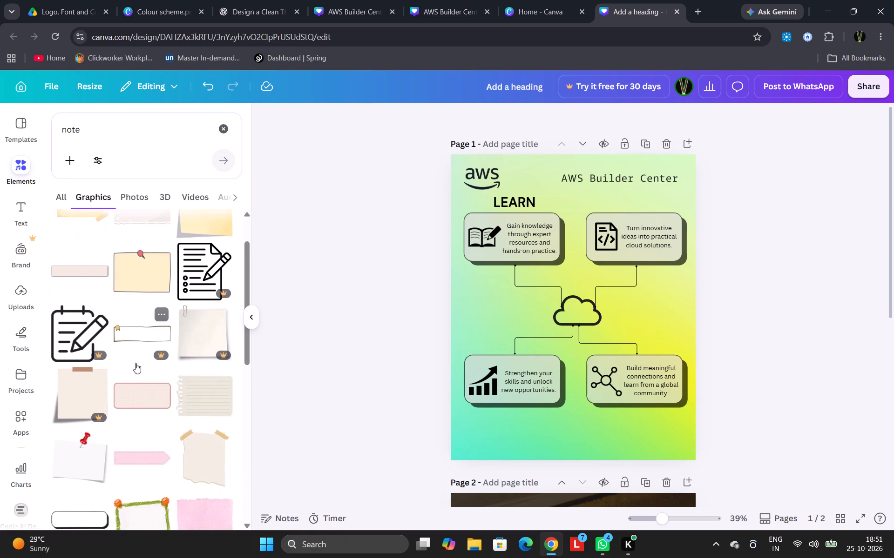
scroll(165, 363, down, 6)
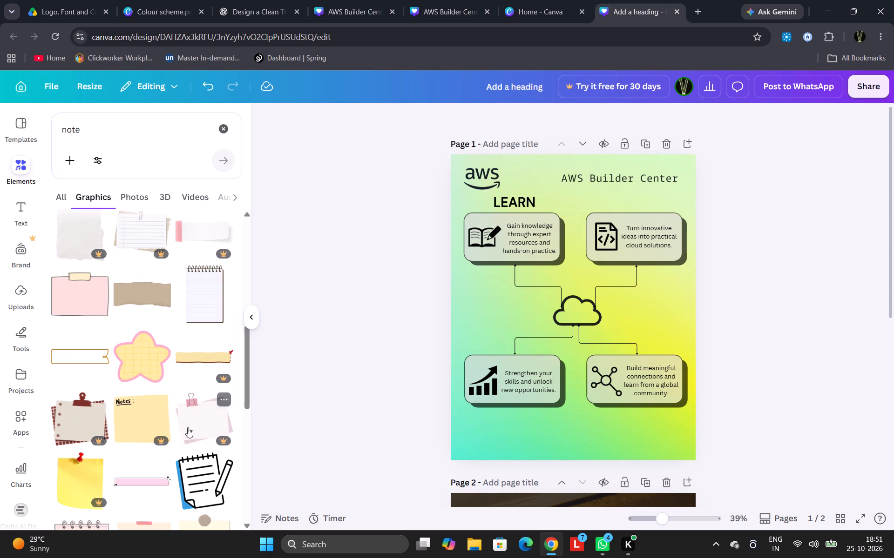
scroll(172, 427, down, 3)
scroll(122, 363, down, 3)
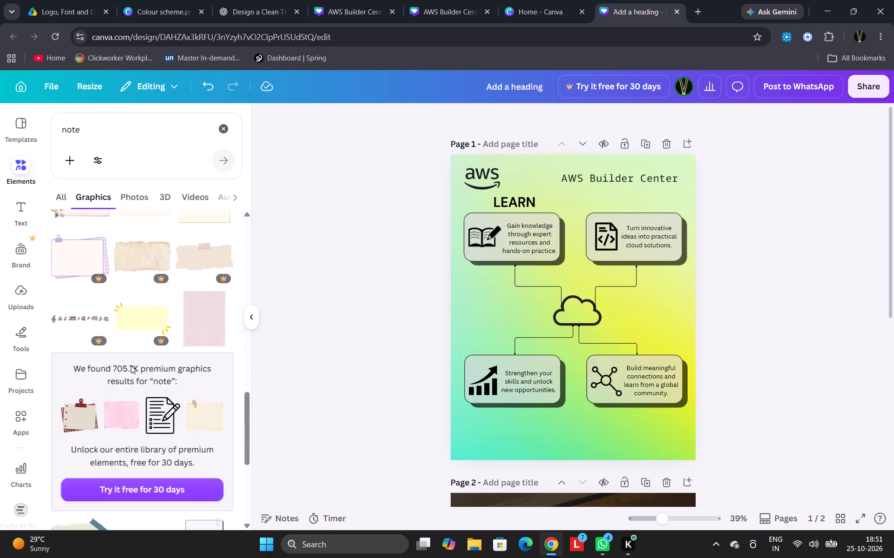
scroll(131, 365, down, 4)
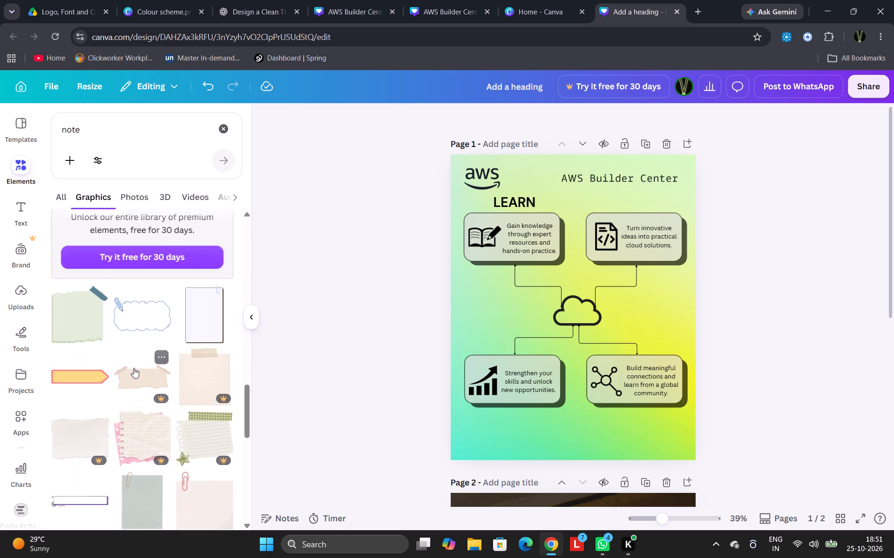
scroll(134, 368, down, 3)
scroll(136, 371, up, 20)
scroll(136, 371, up, 5)
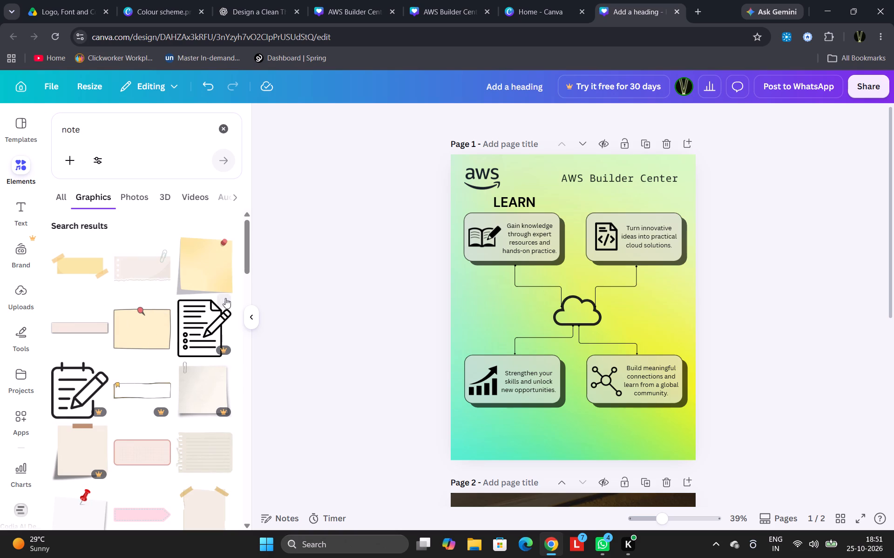
scroll(215, 444, down, 1)
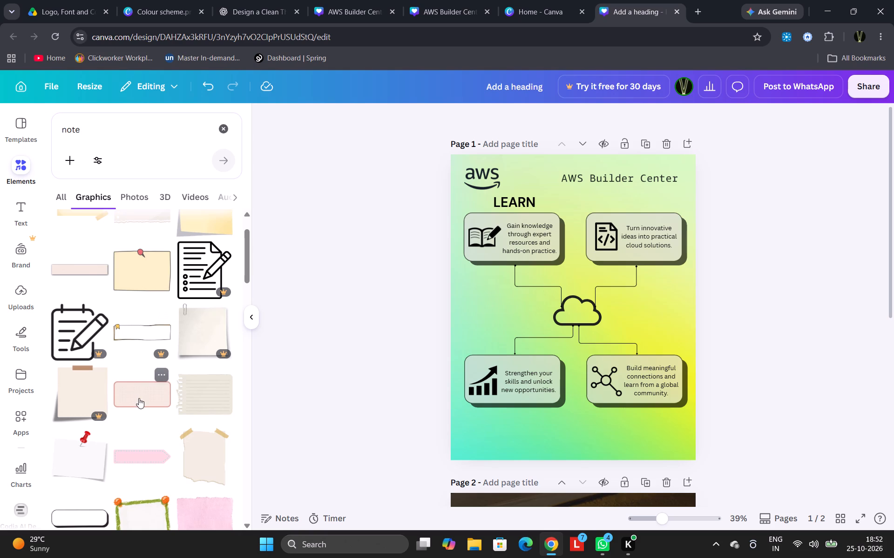
Insert the narrow beige banner from the "note" graphics and position it behind the LEARN heading, just above the "Gain knowledge" card.
scroll(134, 393, up, 7)
click(75, 323)
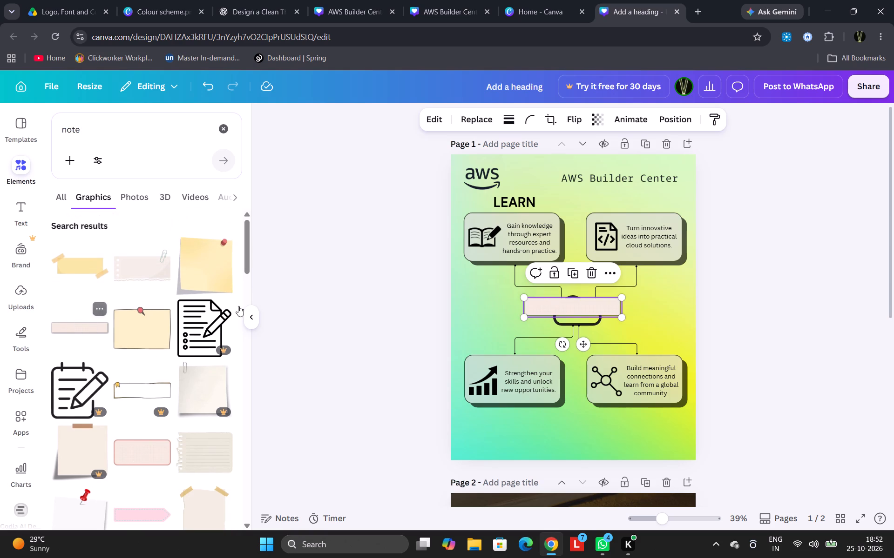
drag(562, 309, 499, 209)
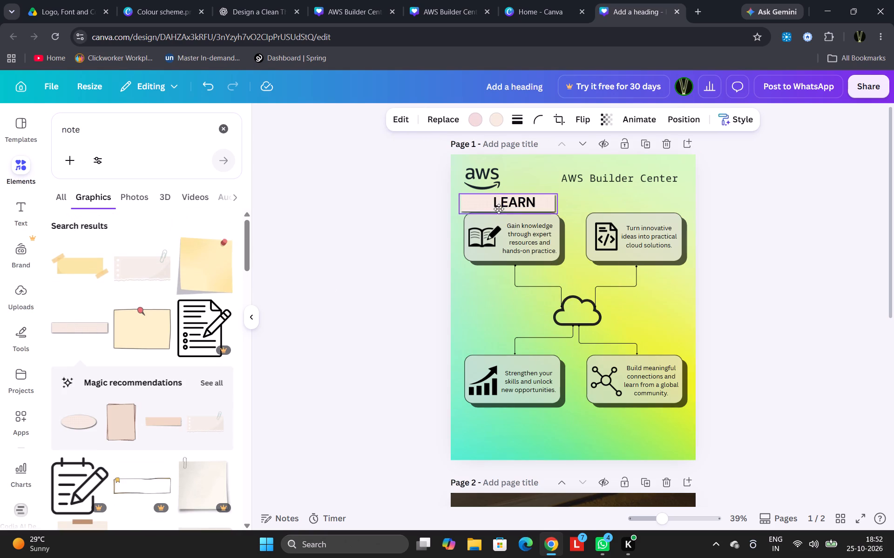
drag(499, 209, 503, 206)
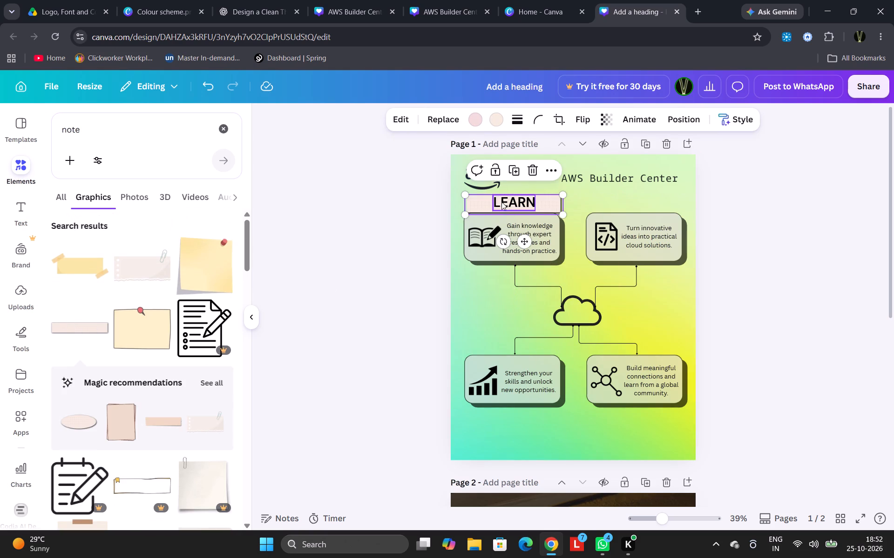
Recolour the pink grid lines of the LEARN banner with the mint green from the photo colours.
click(478, 124)
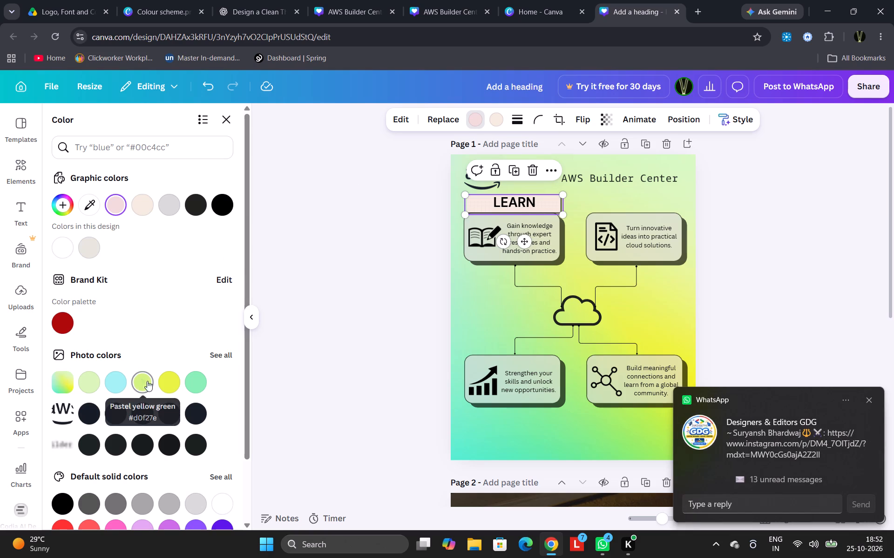
click(198, 382)
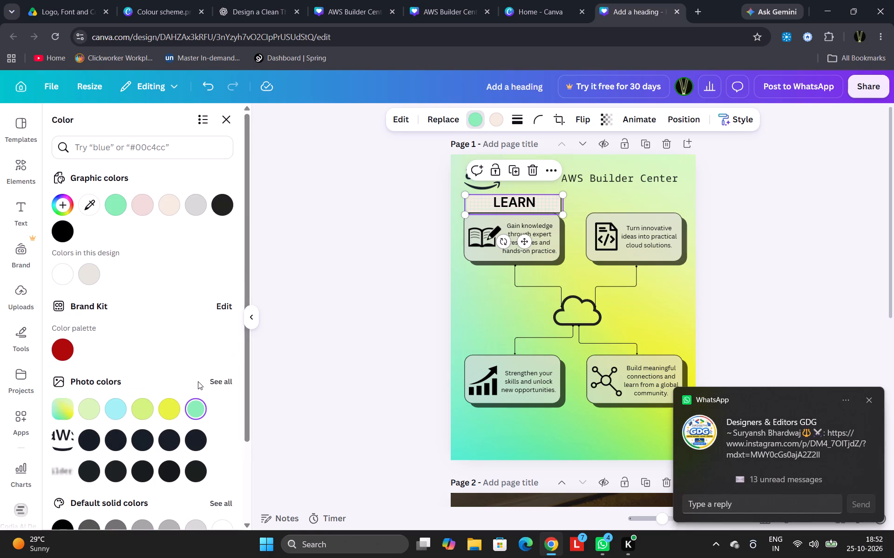
click(166, 412)
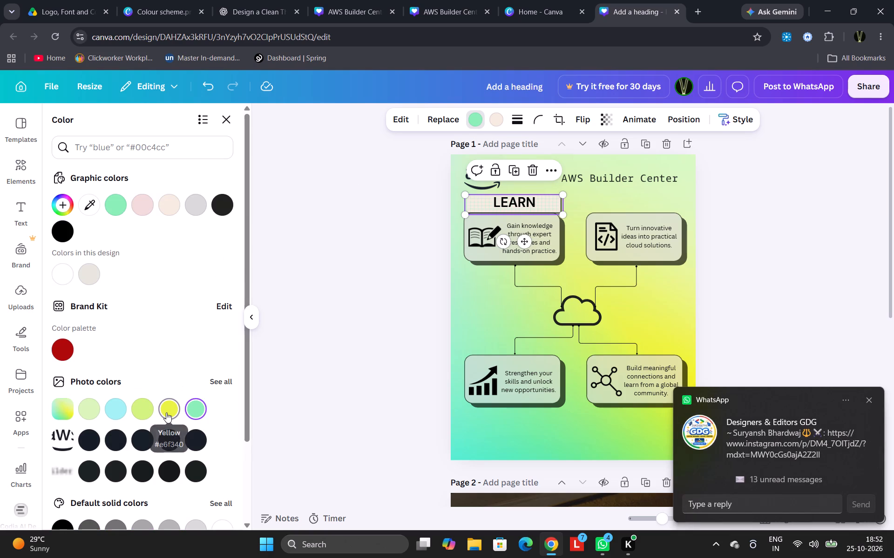
click(200, 410)
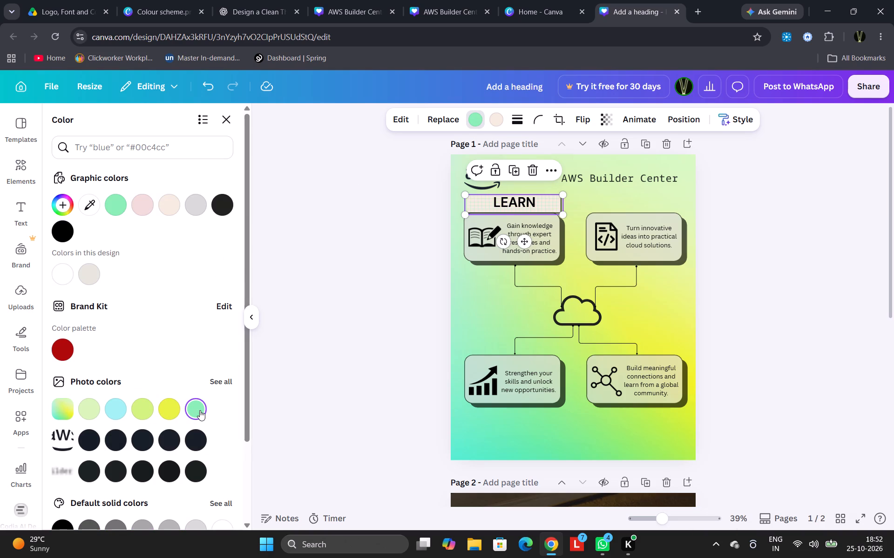
Recolour the LEARN banner's beige background, trying yellow and light blue before settling on the pale green from the photo colours.
click(489, 124)
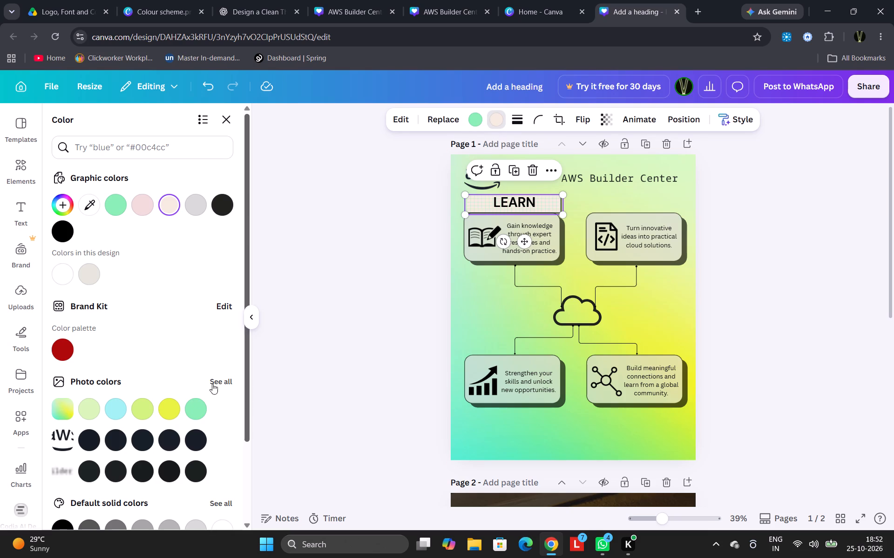
click(180, 407)
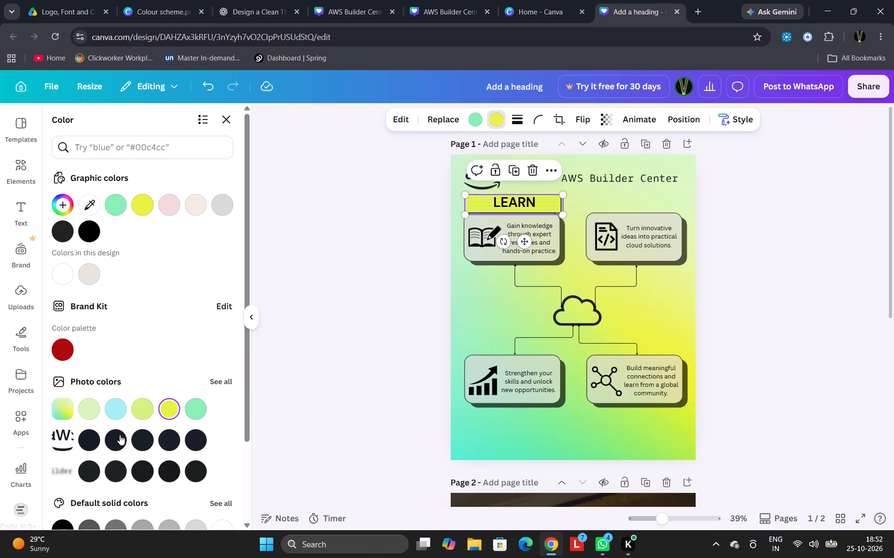
click(118, 401)
click(78, 408)
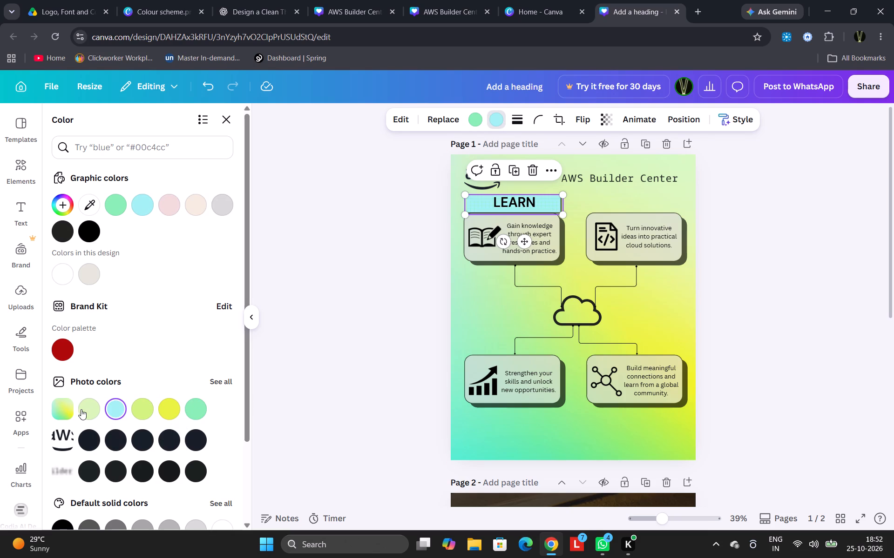
click(84, 410)
click(293, 300)
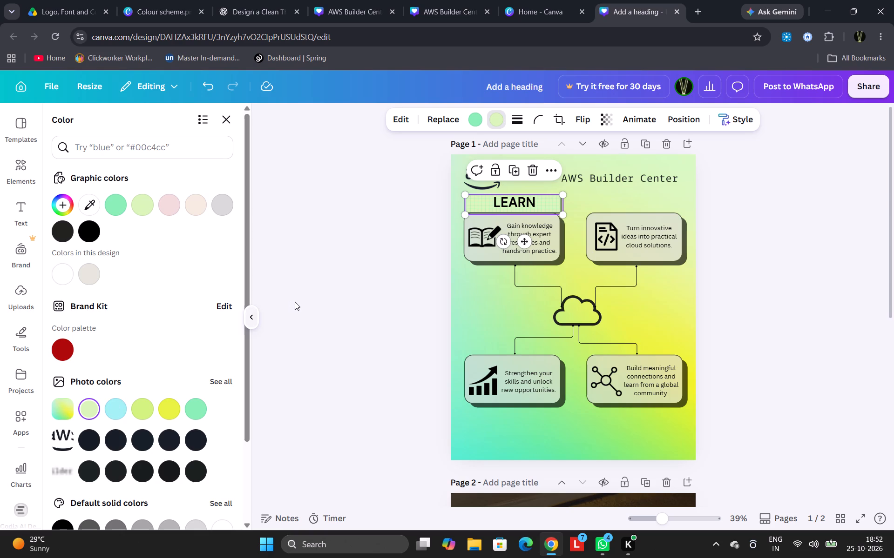
Recolour the gridded banner behind the LEARN heading, trying pale green, light blue, dark navy and white before applying the design's light beige-grey.
click(342, 273)
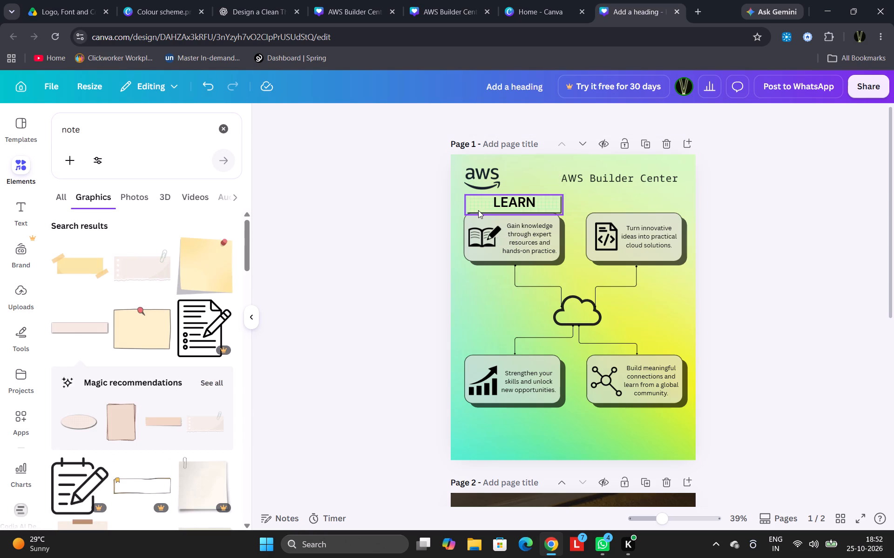
click(480, 210)
click(501, 121)
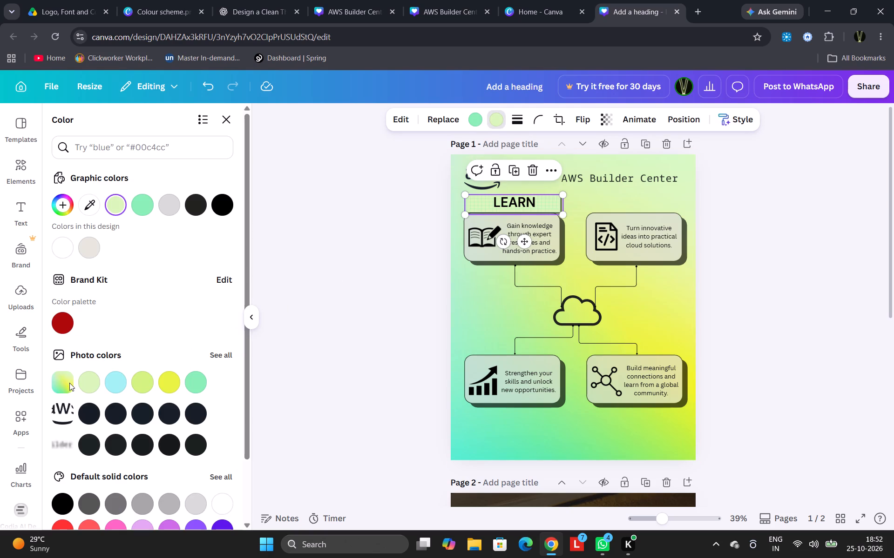
click(88, 381)
click(122, 382)
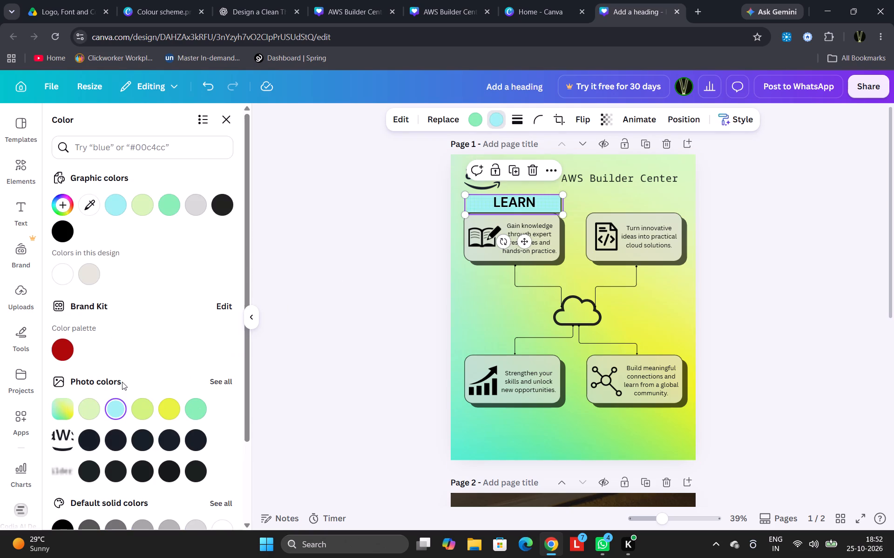
click(149, 436)
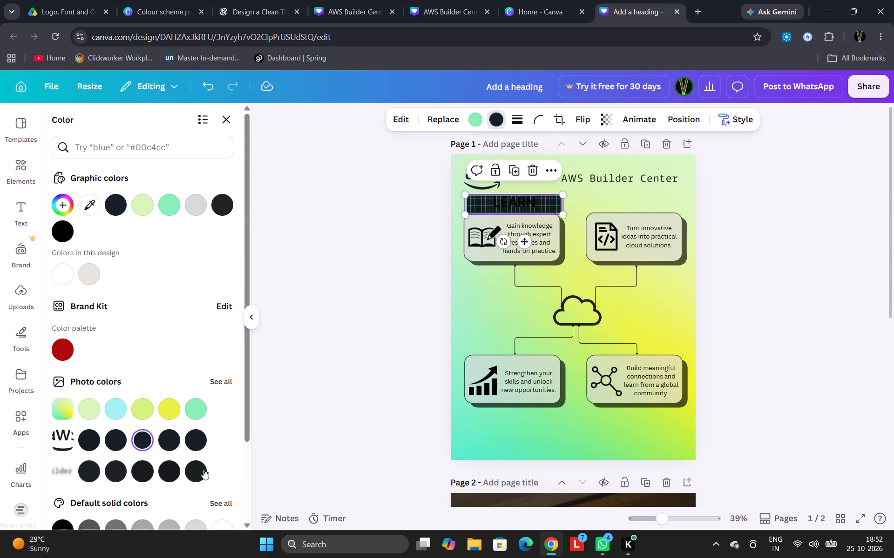
scroll(129, 483, down, 2)
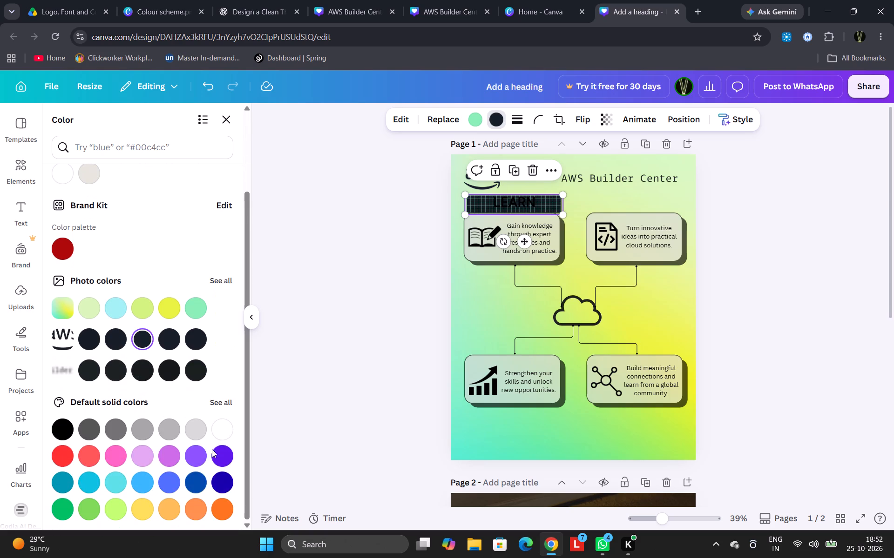
click(219, 427)
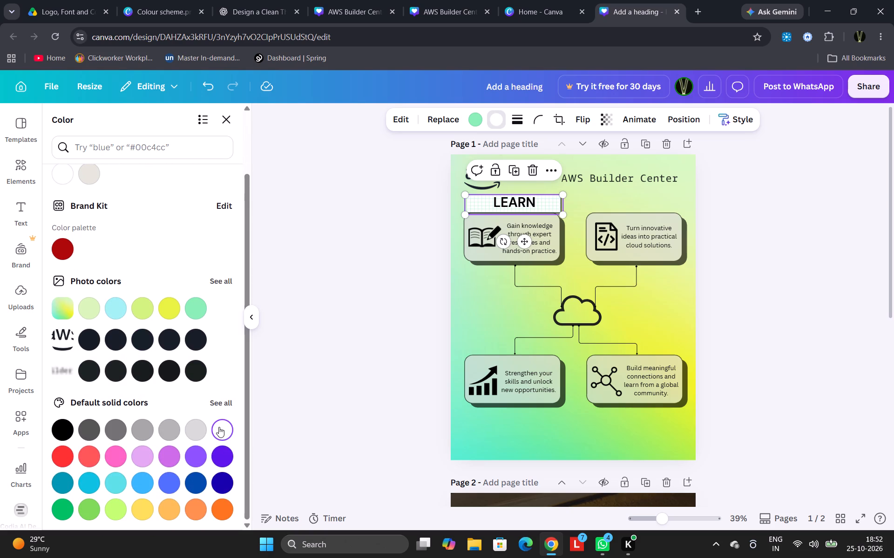
scroll(89, 445, down, 5)
scroll(95, 445, up, 9)
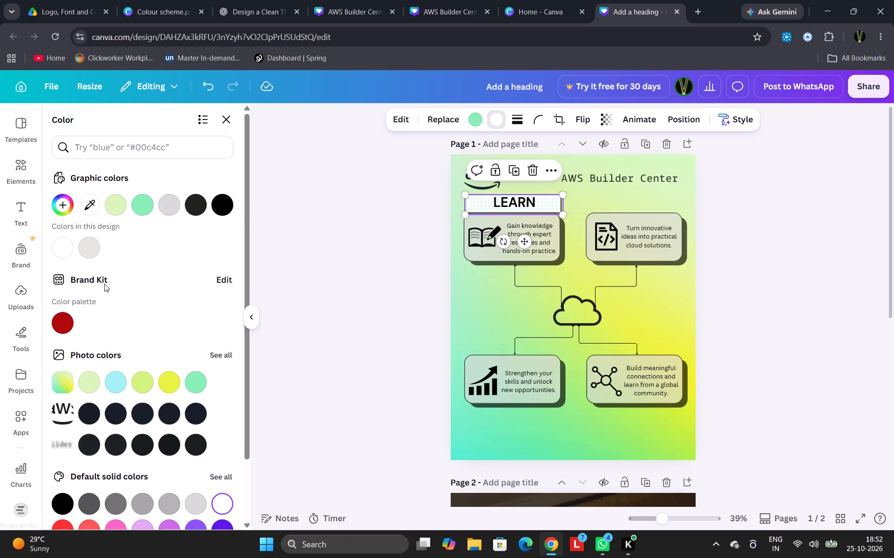
click(87, 248)
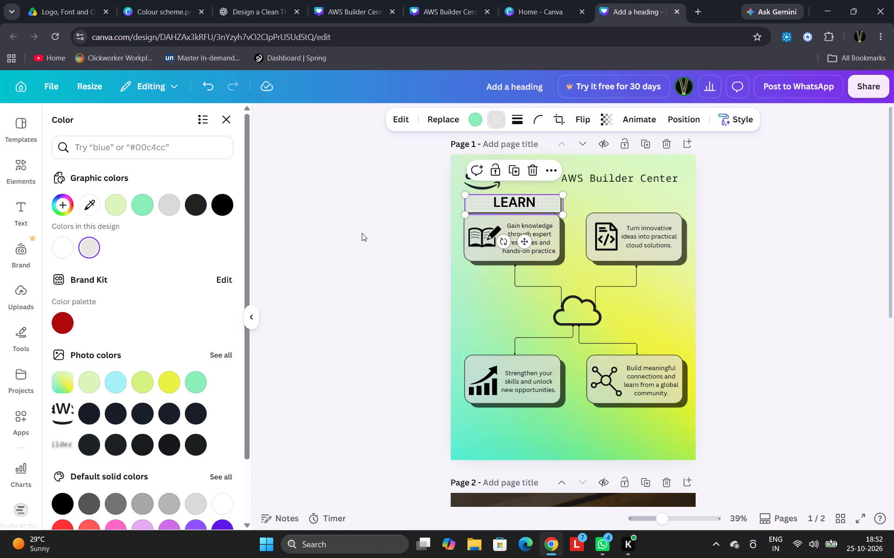
click(362, 233)
click(362, 239)
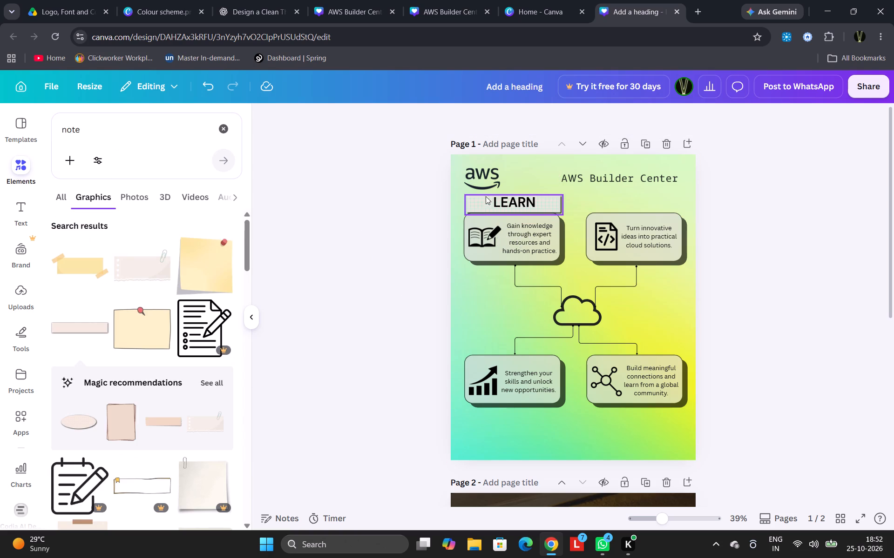
Delete the gridded beige-grey banner behind the LEARN heading.
click(481, 205)
click(538, 167)
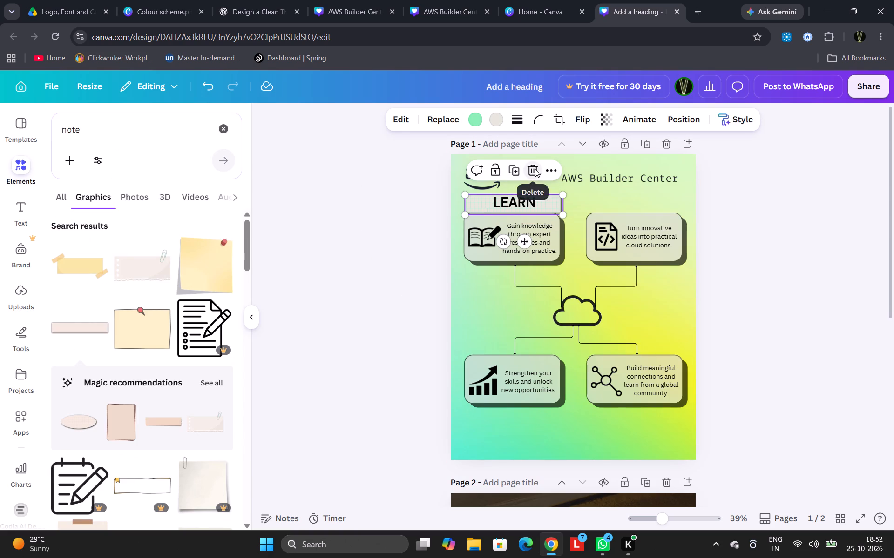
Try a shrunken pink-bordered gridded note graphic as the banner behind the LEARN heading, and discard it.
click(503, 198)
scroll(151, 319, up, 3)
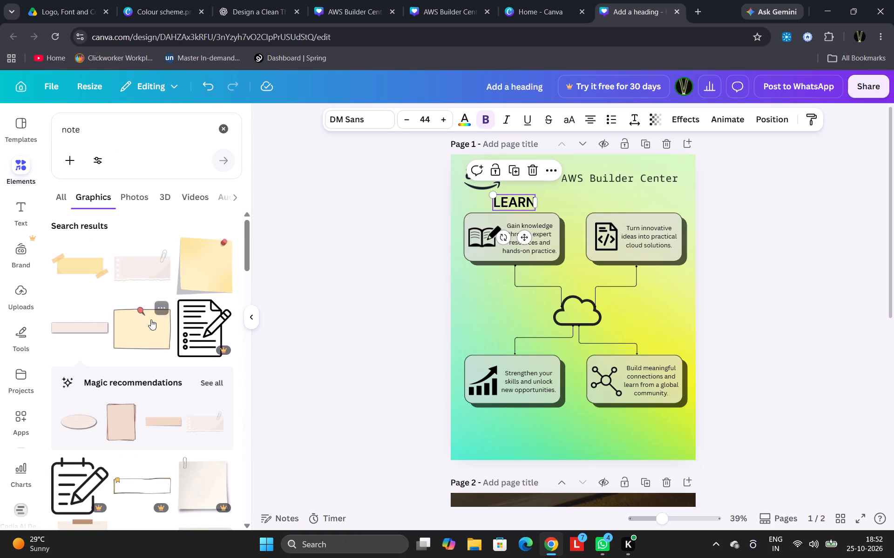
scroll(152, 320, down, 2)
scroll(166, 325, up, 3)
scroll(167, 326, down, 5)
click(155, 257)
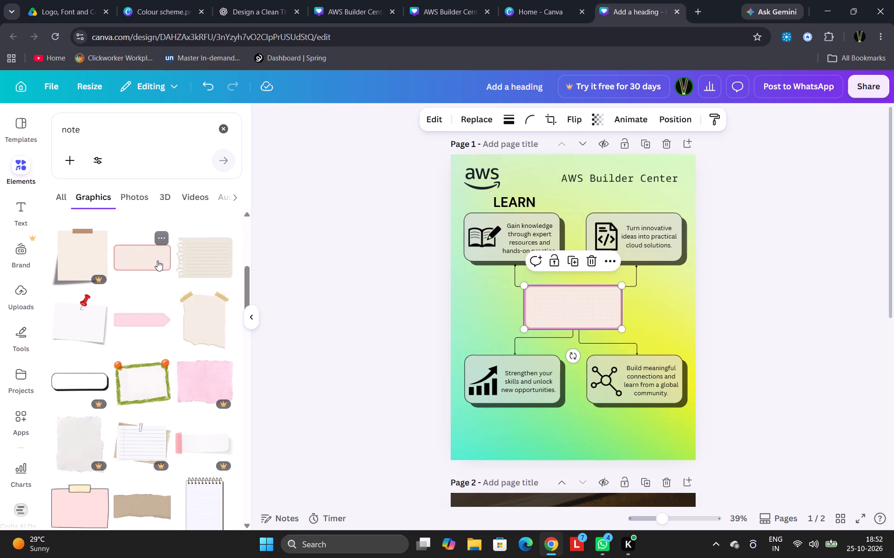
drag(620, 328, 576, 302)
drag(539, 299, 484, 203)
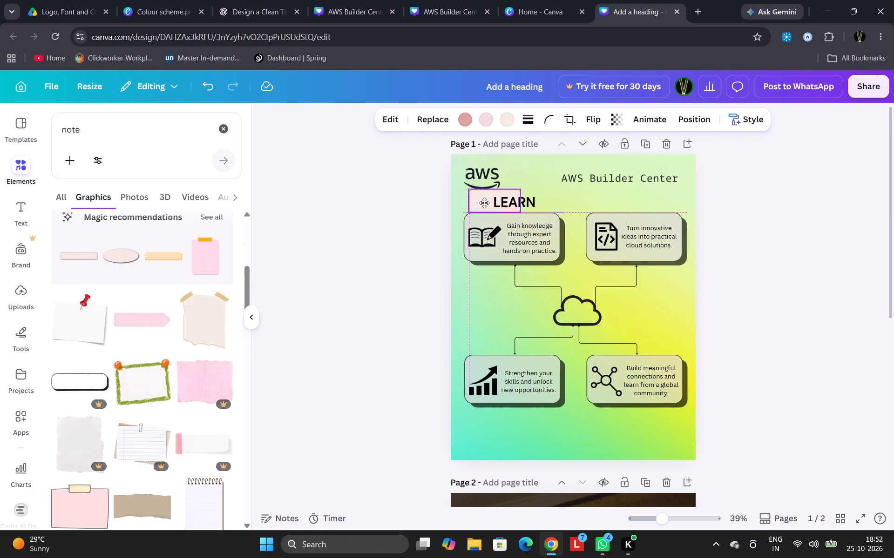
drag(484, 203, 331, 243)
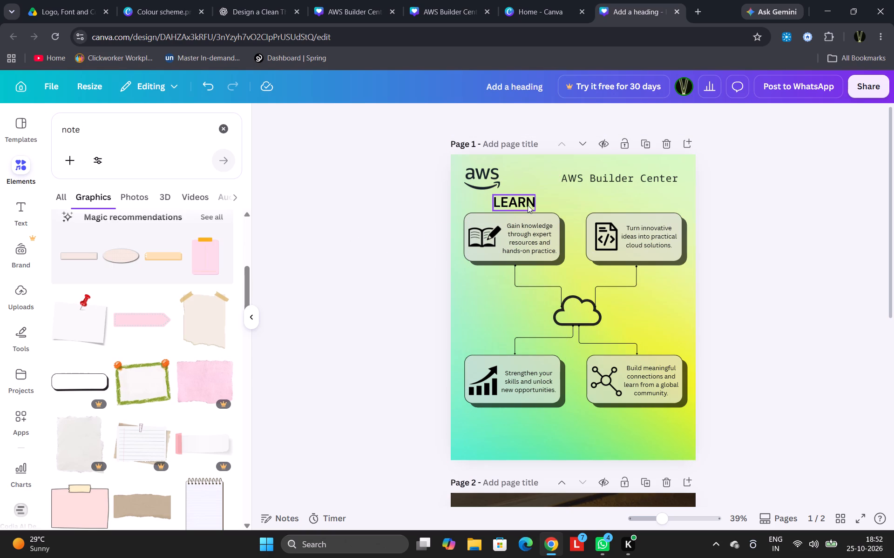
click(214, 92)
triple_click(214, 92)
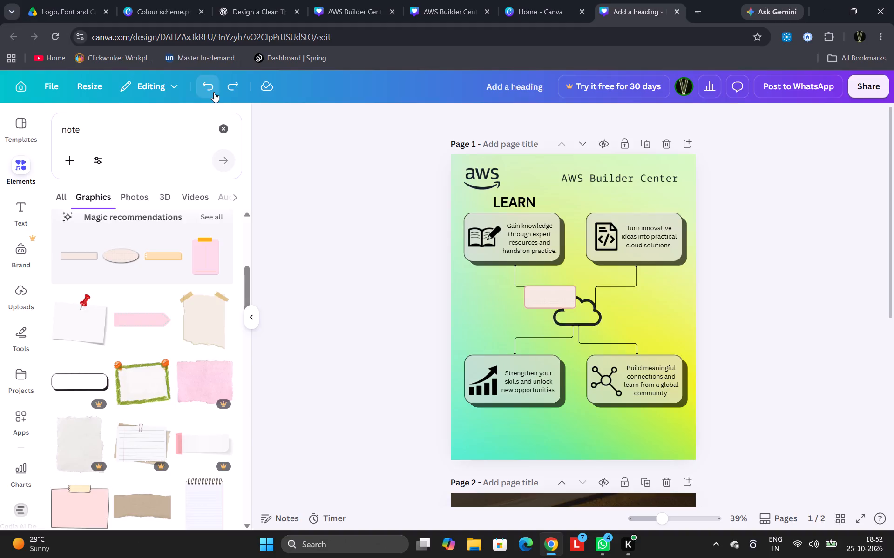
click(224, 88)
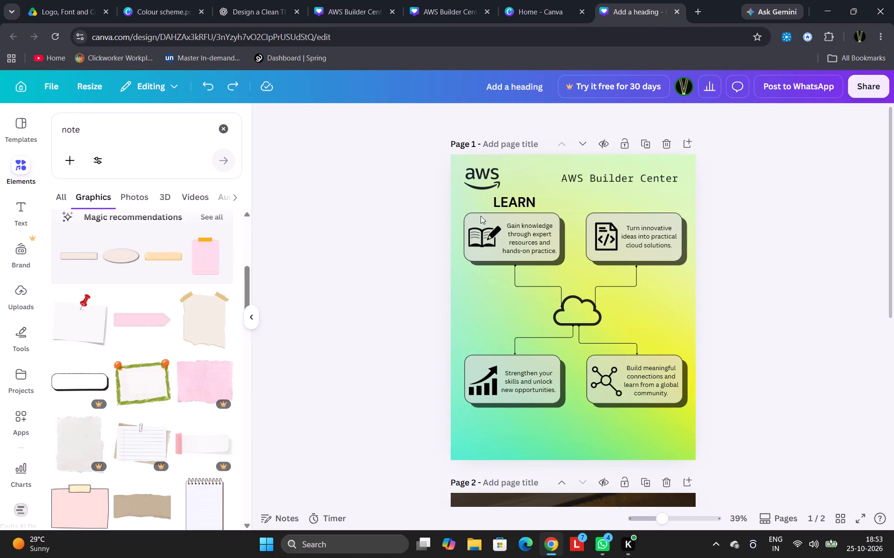
Move the LEARN heading below the "Gain knowledge" card and shrink it to font size 36.
click(531, 198)
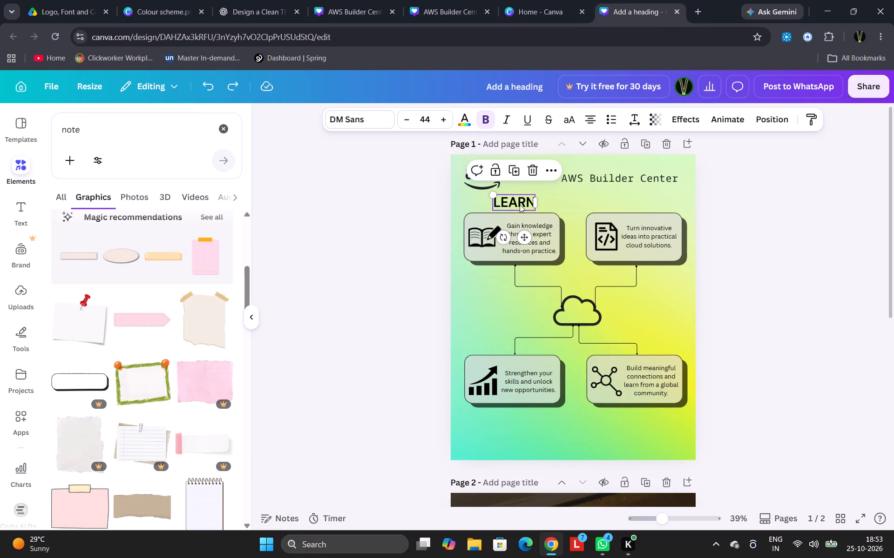
drag(520, 205, 522, 280)
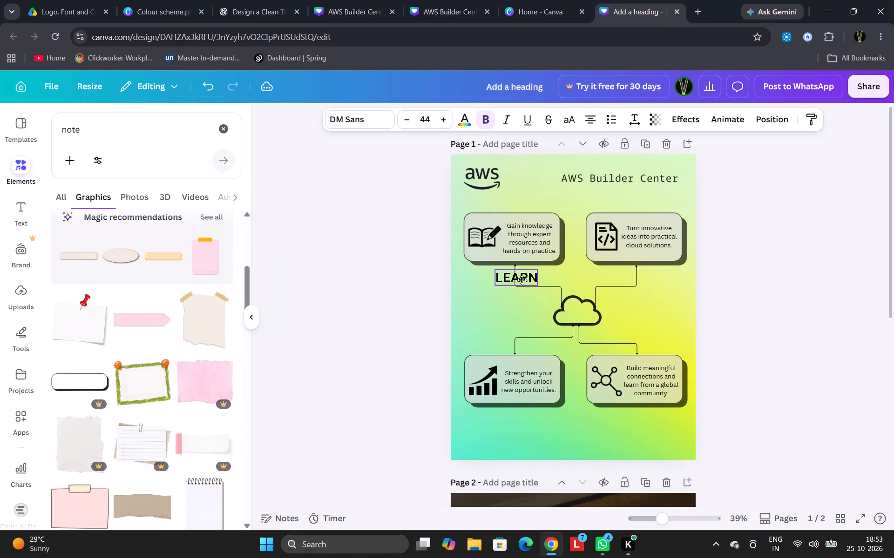
drag(522, 280, 494, 276)
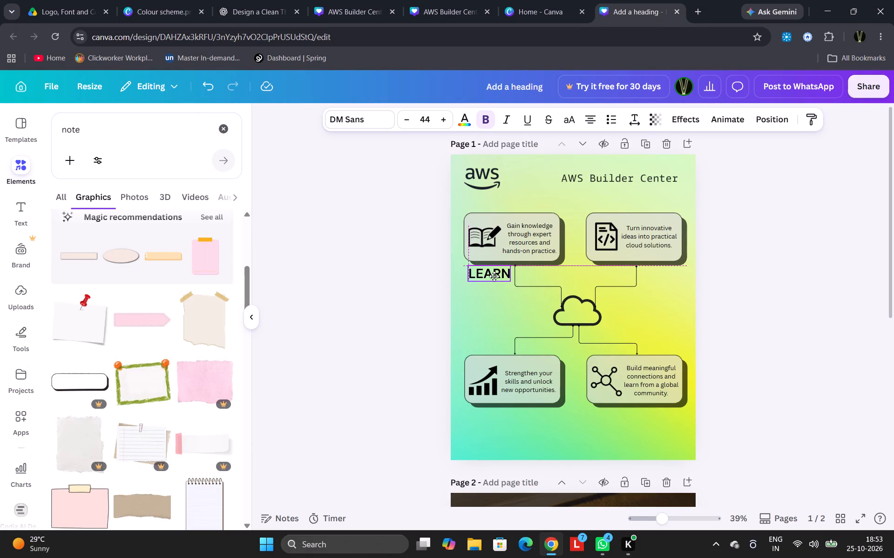
drag(494, 276, 496, 289)
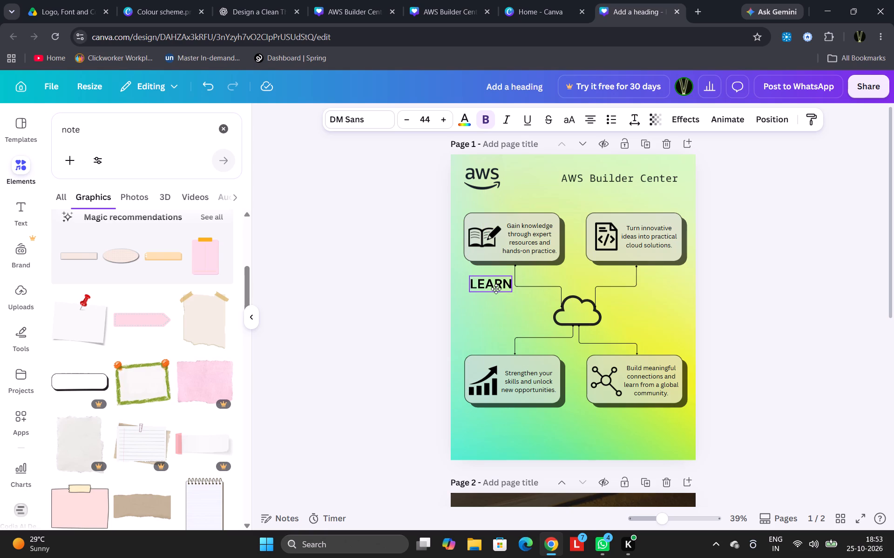
drag(496, 289, 494, 282)
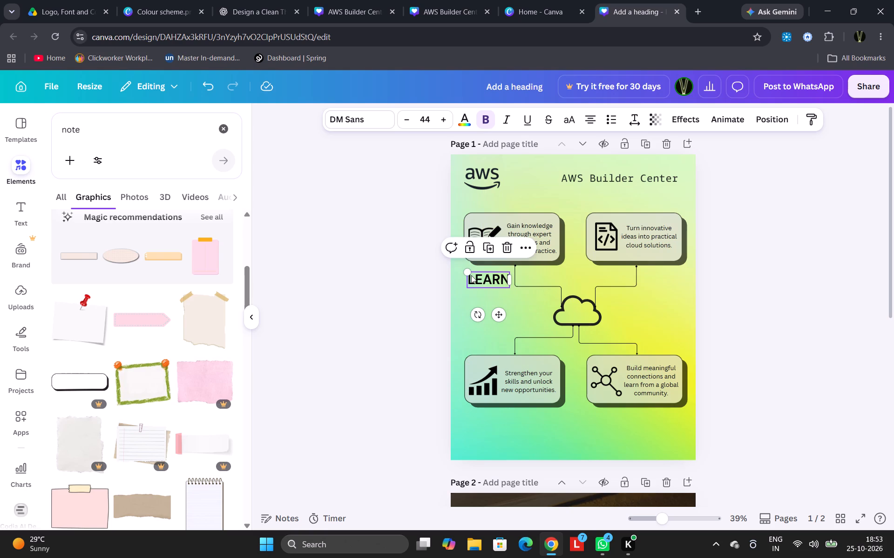
drag(470, 272, 475, 274)
click(490, 282)
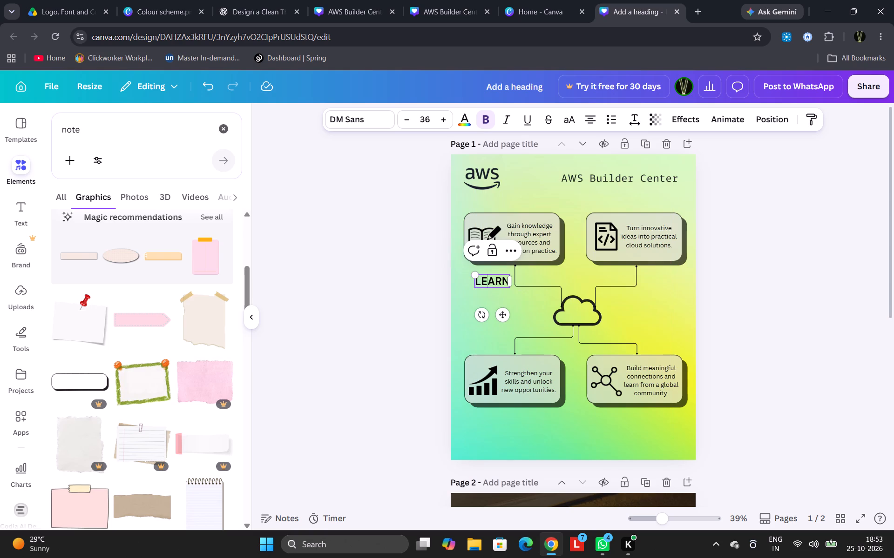
click(409, 272)
Nudge the open-book icon upward inside the "Gain knowledge" card to make room beneath it.
click(489, 240)
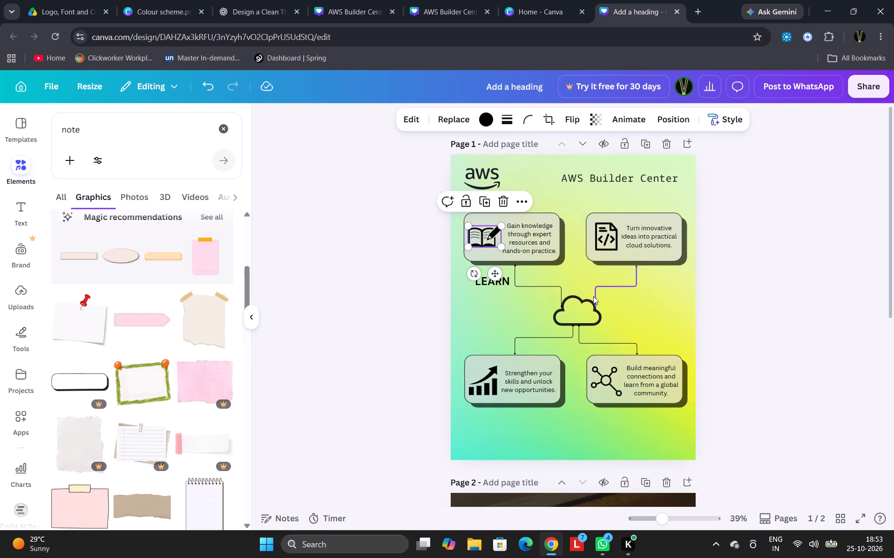
key(Up)
key(Up)
key(Up)
key(Up)
key(Up)
key(Up)
key(Up)
key(Up)
key(Up)
key(Up)
key(Up)
key(Up)
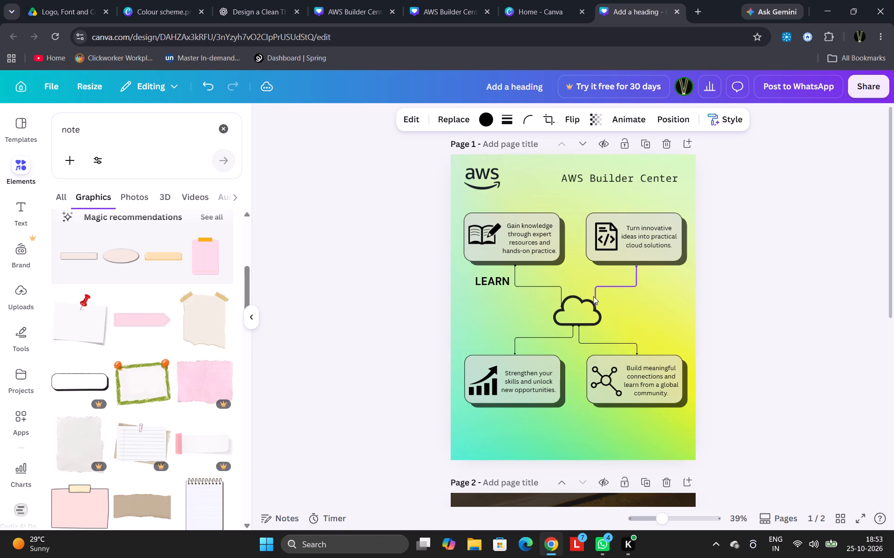
key(Up)
key(Up)
key(Up)
key(Up)
key(Up)
key(Up)
key(Up)
key(Up)
key(Up)
key(Up)
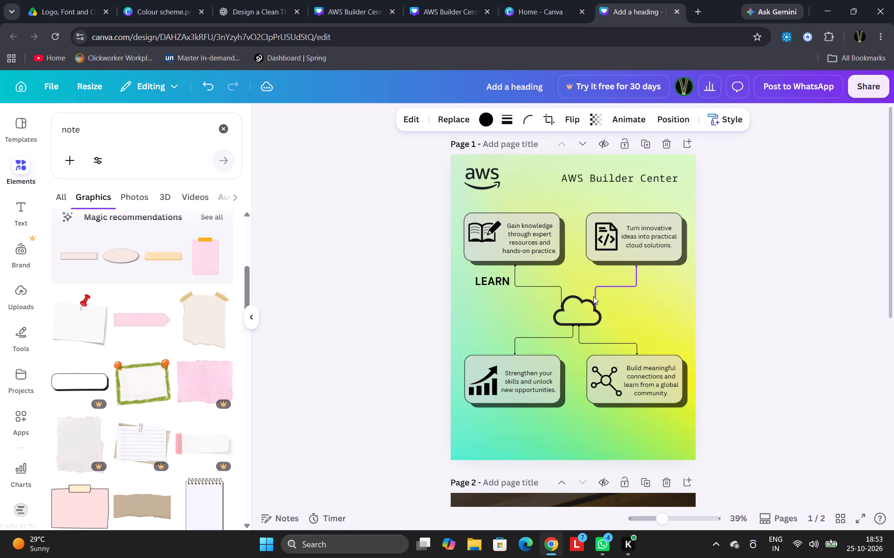
click(362, 295)
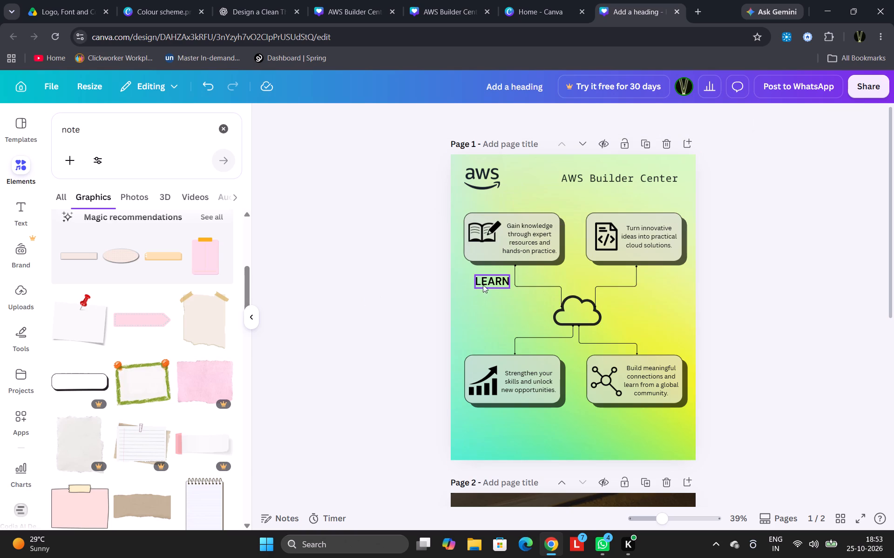
Place the LEARN heading directly under the open-book icon inside the "Gain knowledge" card.
click(486, 282)
drag(488, 279, 479, 250)
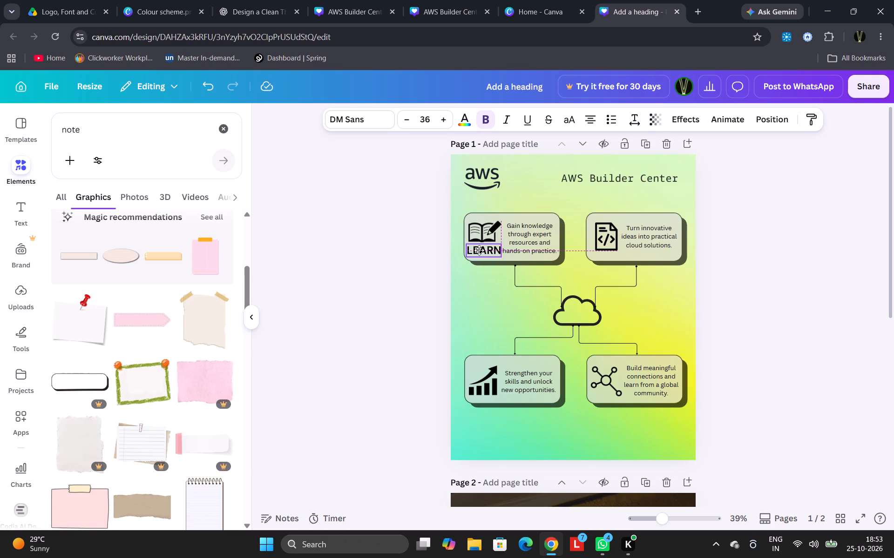
drag(479, 250, 479, 248)
click(390, 266)
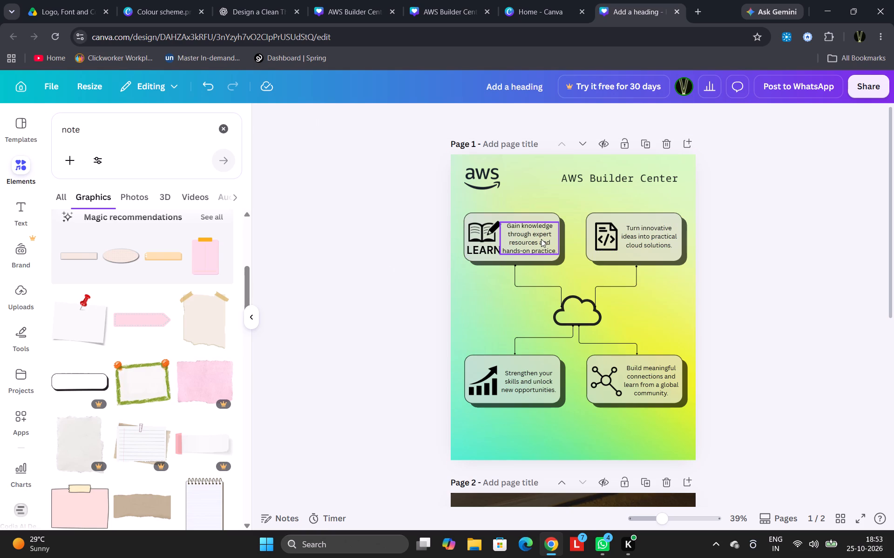
Narrow the "Gain knowledge" text box to a width of about 254 and reduce its font size by one step.
click(541, 239)
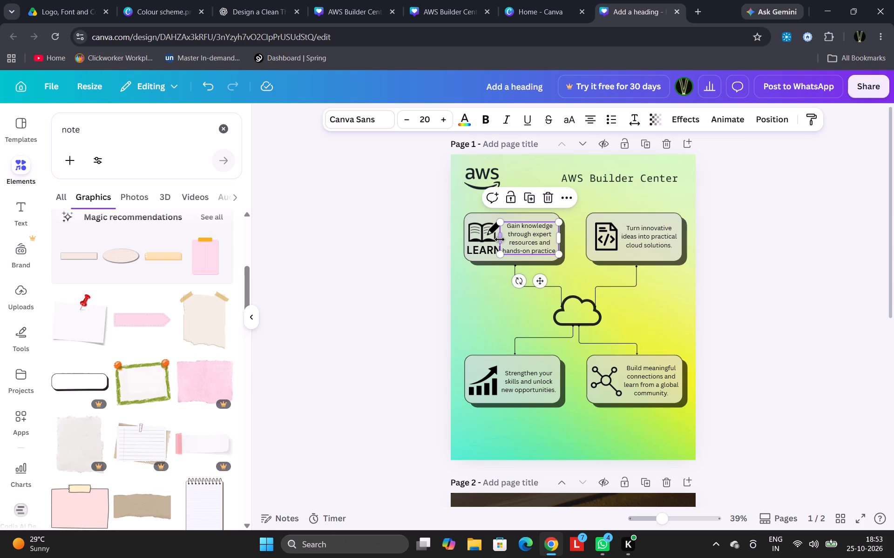
click(500, 239)
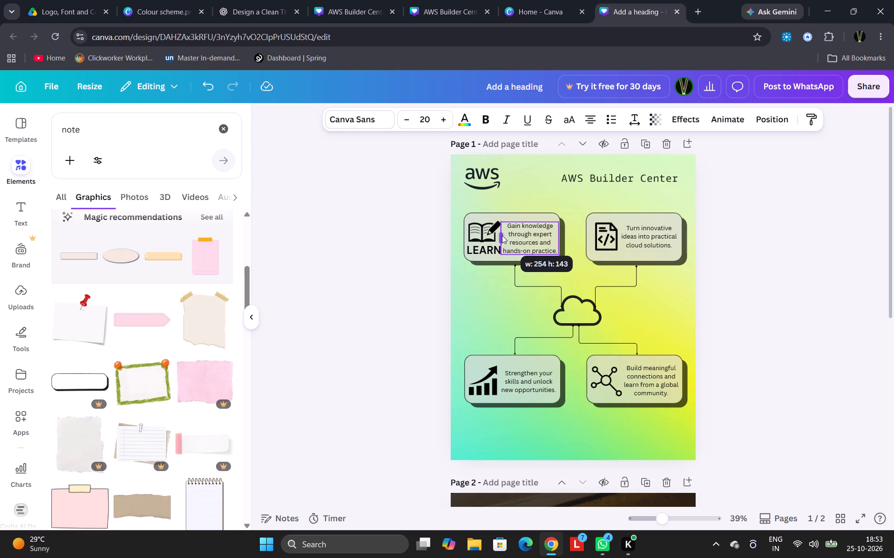
drag(719, 212, 718, 216)
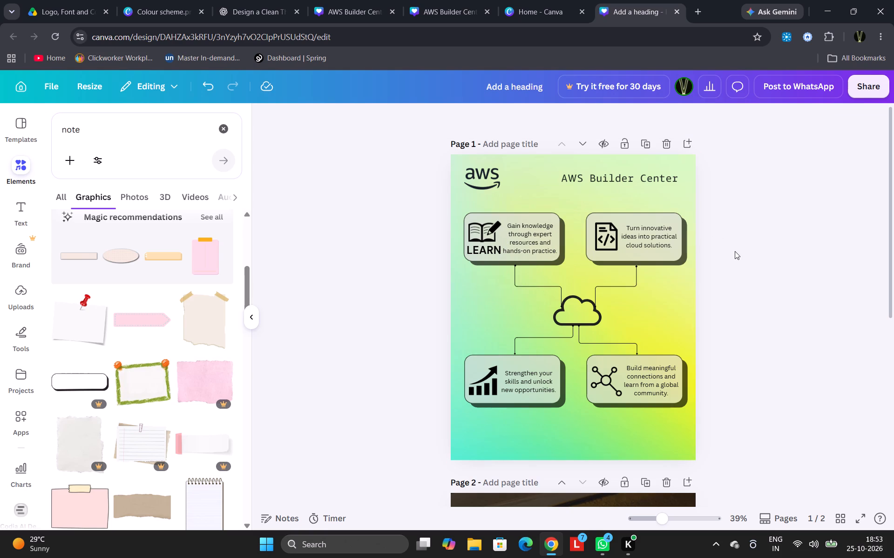
click(533, 239)
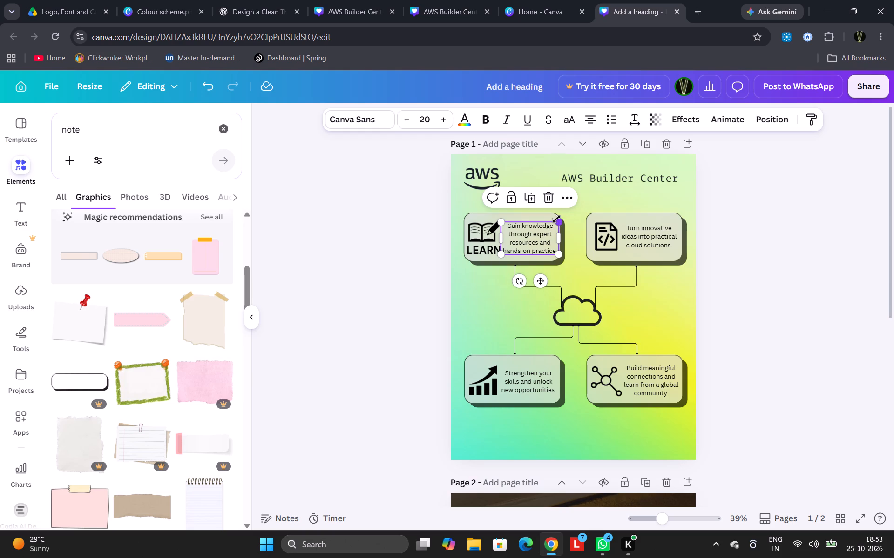
click(411, 124)
click(394, 193)
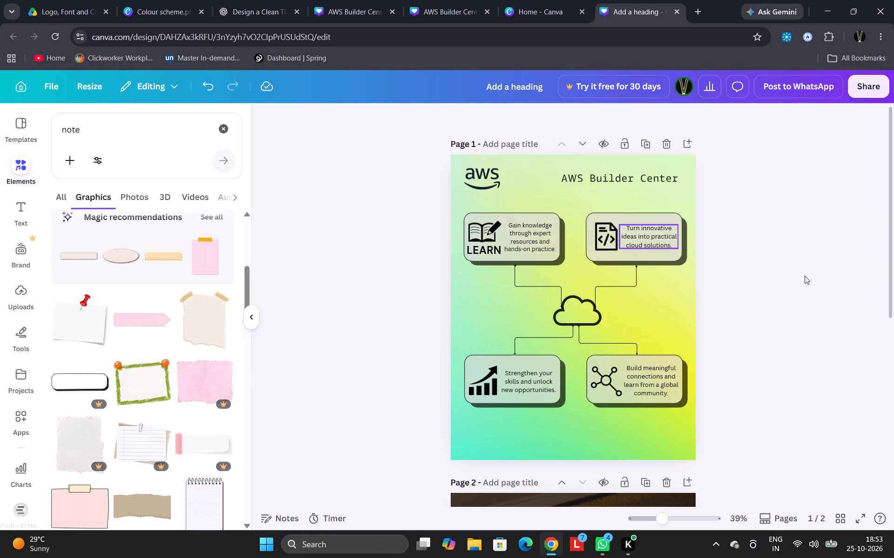
Shrink the code-document icon in the "Turn innovative ideas" card and move it to the card's upper left.
click(609, 241)
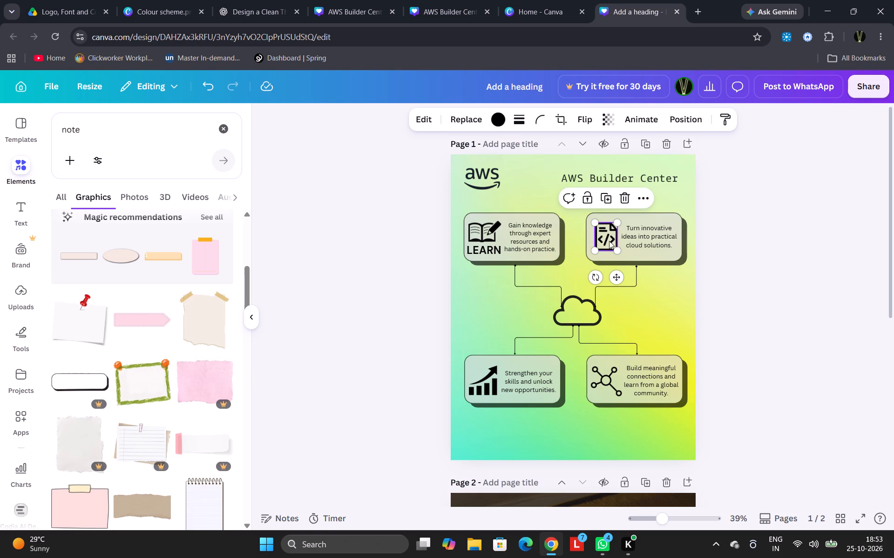
drag(618, 252, 614, 244)
drag(605, 230, 604, 225)
click(609, 236)
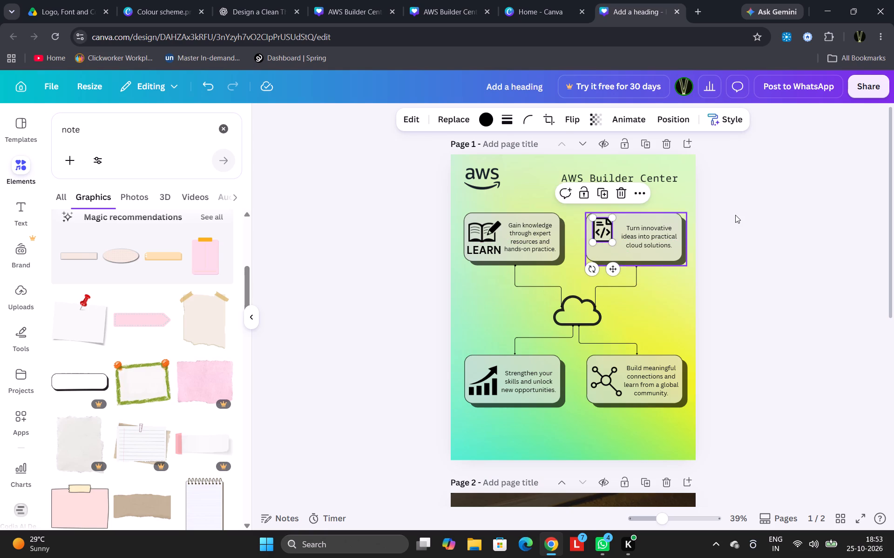
click(752, 217)
Duplicate the LEARN heading in the "Gain knowledge" card.
click(498, 253)
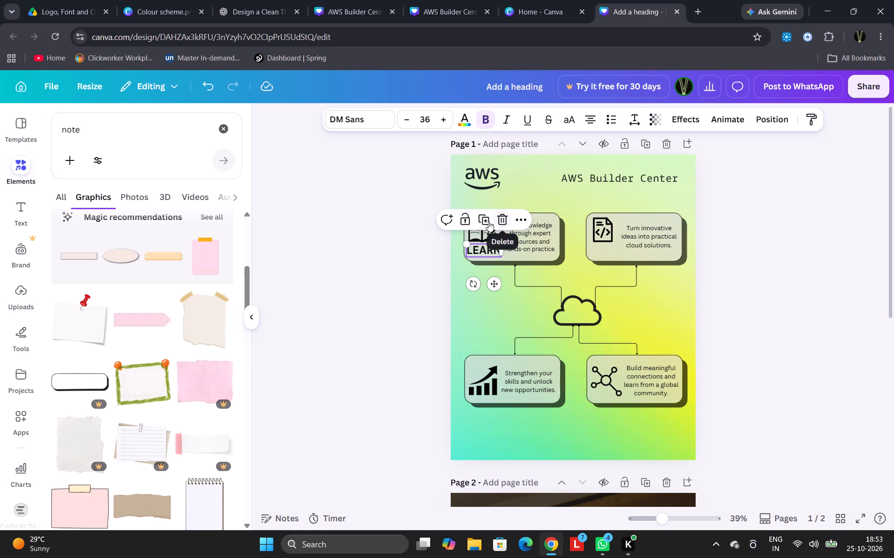
click(488, 221)
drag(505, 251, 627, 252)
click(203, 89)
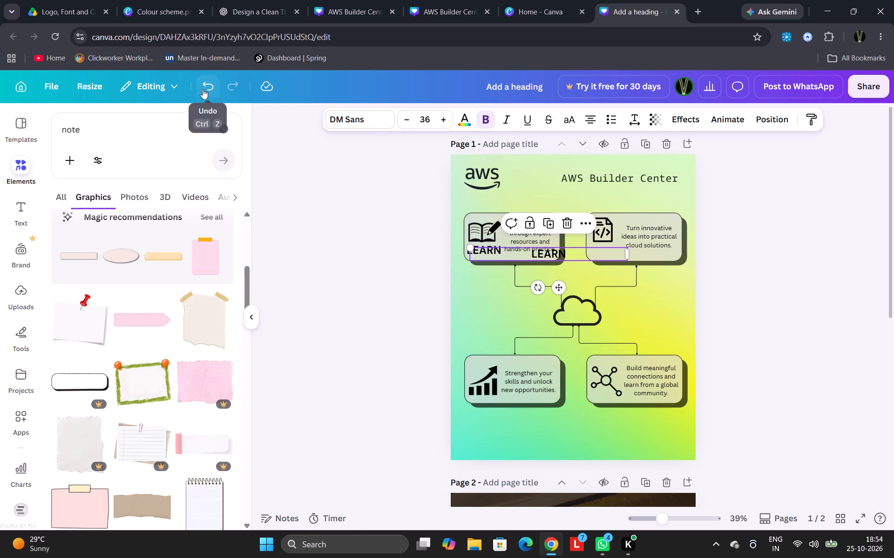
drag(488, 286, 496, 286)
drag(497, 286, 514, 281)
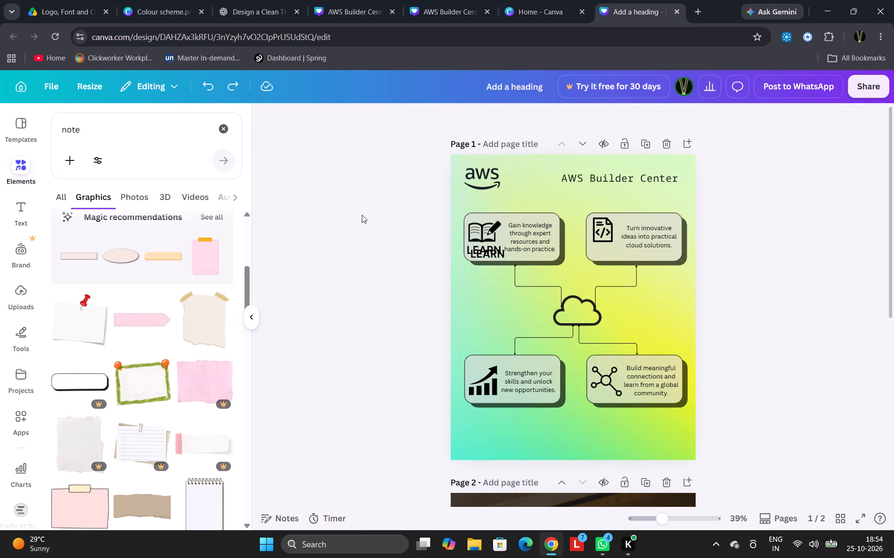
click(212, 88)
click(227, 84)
Move the duplicated LEARN heading under the code-document icon in the "Turn innovative ideas" card, level with the original heading.
click(486, 256)
drag(501, 288, 619, 278)
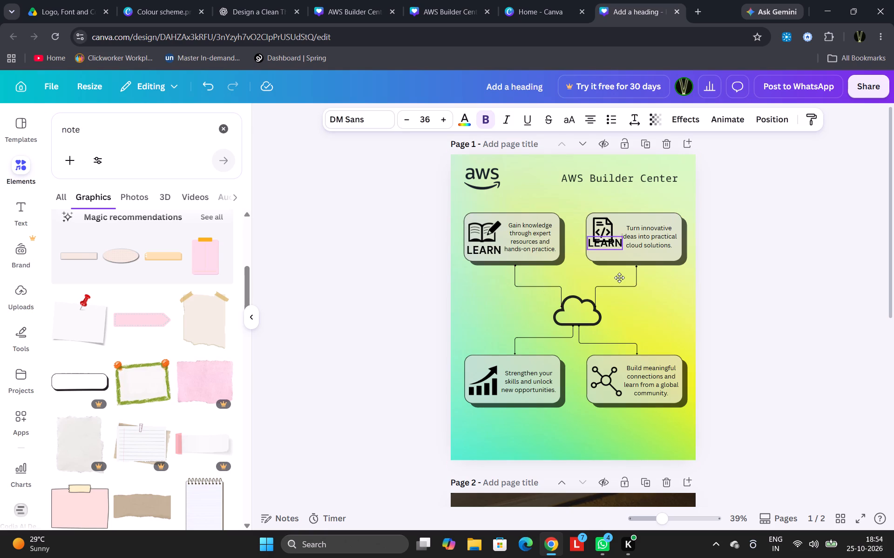
drag(619, 278, 618, 287)
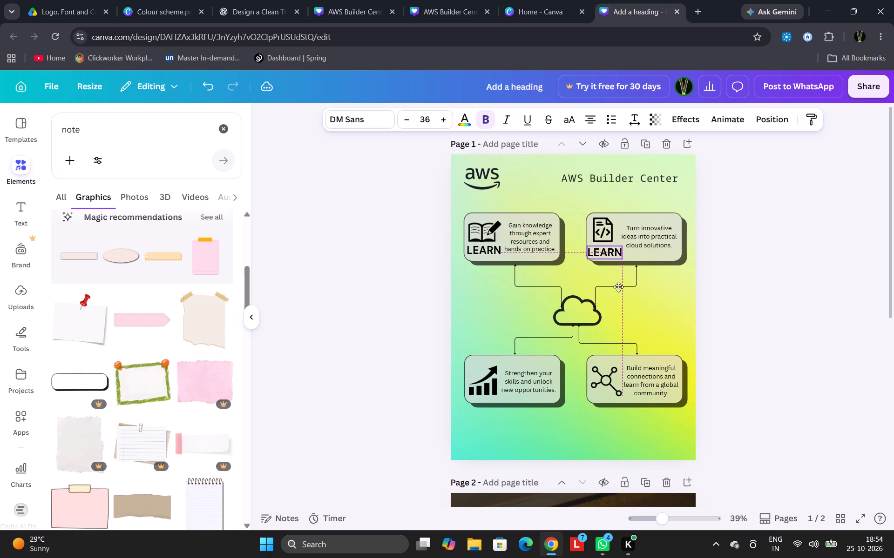
drag(618, 287, 620, 284)
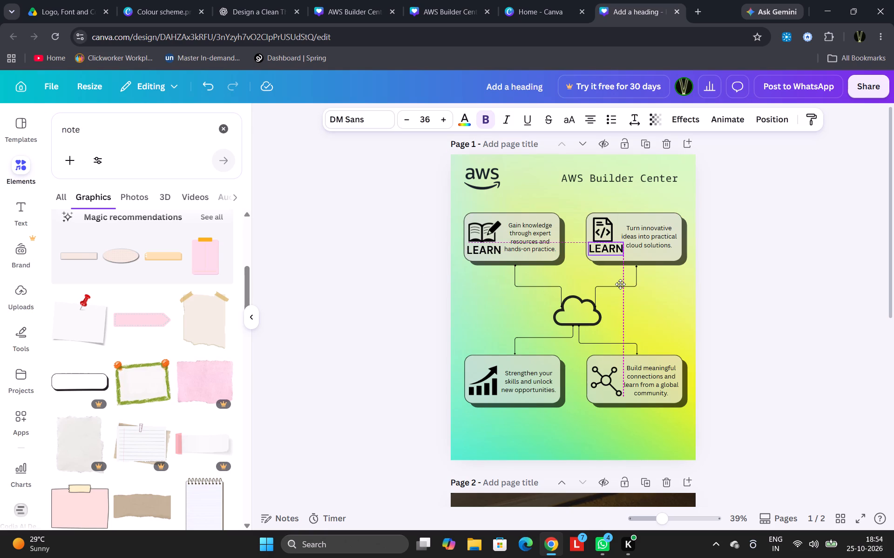
drag(620, 284, 621, 284)
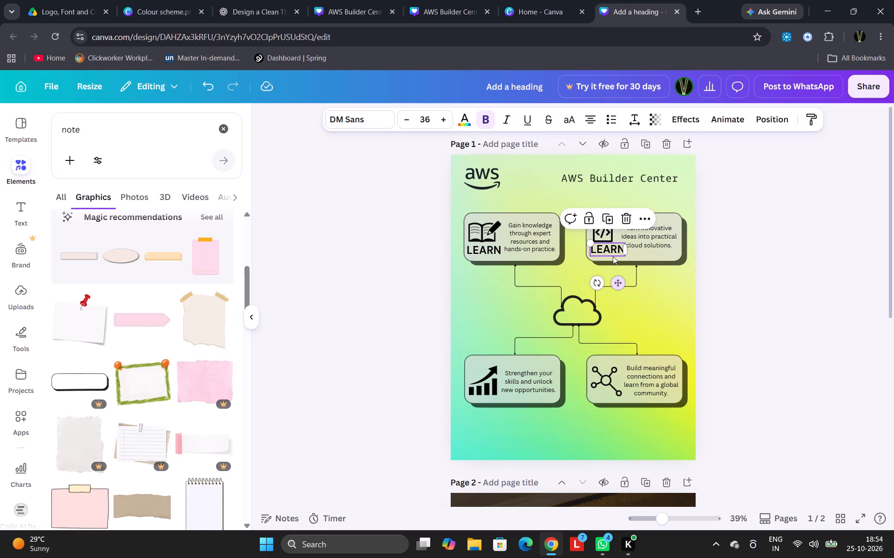
Replace the duplicated LEARN heading in the "Turn innovative ideas" card with BUILD.
double_click(614, 251)
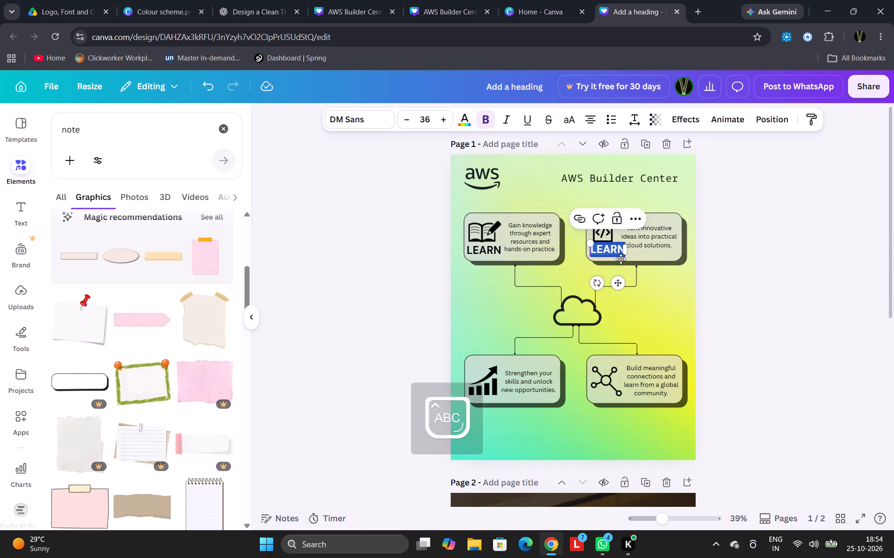
click(767, 253)
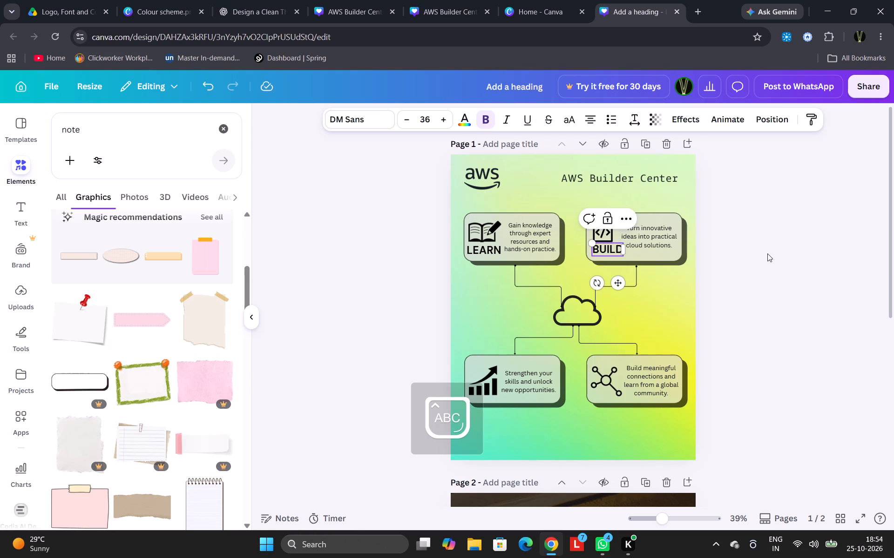
Nudge the BUILD heading slightly left so it sits clear of the "Turn innovative ideas" description.
click(610, 246)
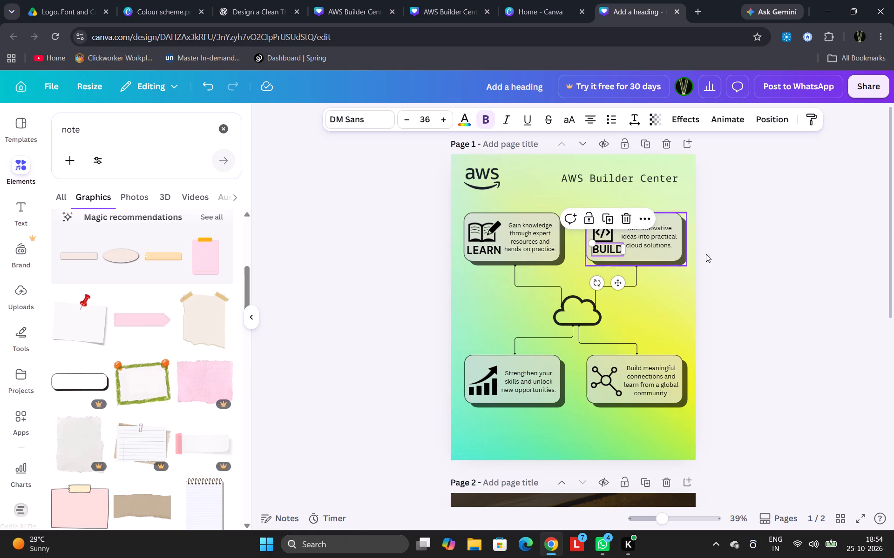
key(Left)
key(Left)
key(Left)
key(Left)
key(Left)
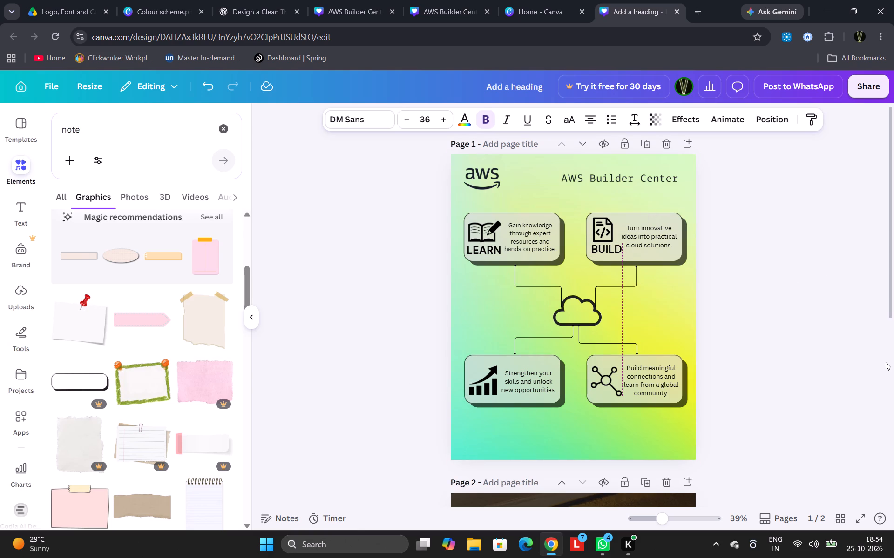
key(Left)
key(Left)
key(Left)
key(Right)
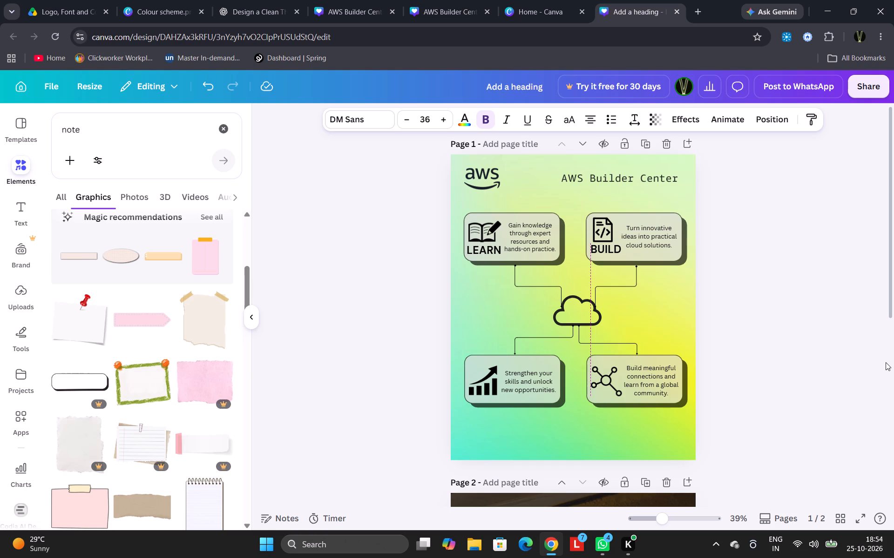
click(791, 294)
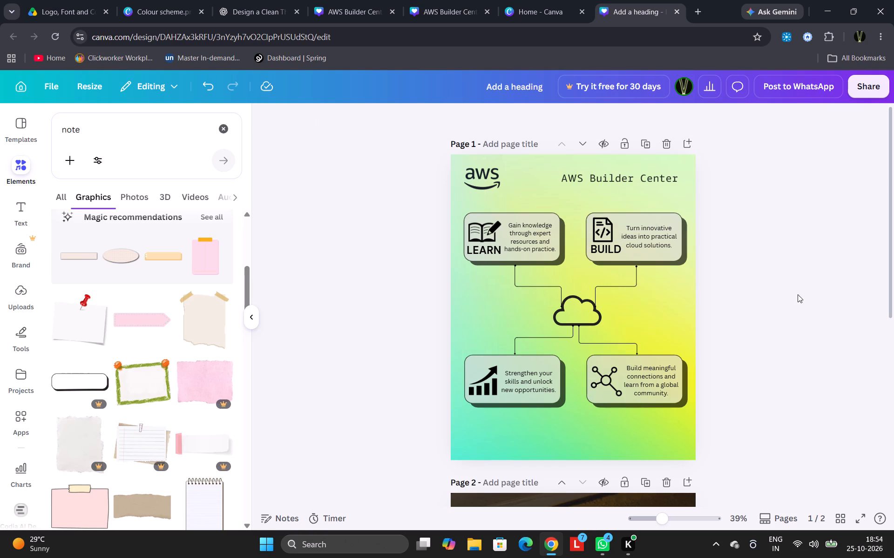
Shrink the code-document icon slightly and nudge it right so it is centred above the BUILD heading.
click(605, 224)
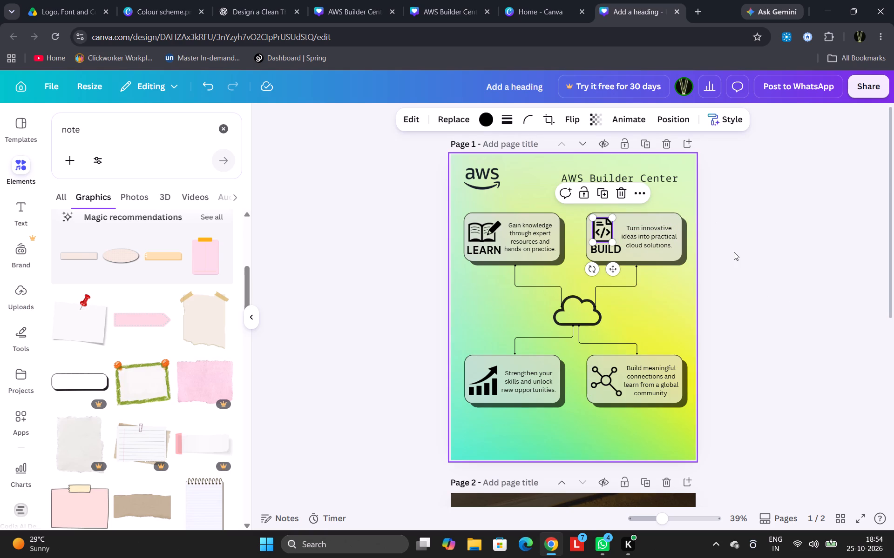
key(Right)
key(Right)
key(Right)
key(Right)
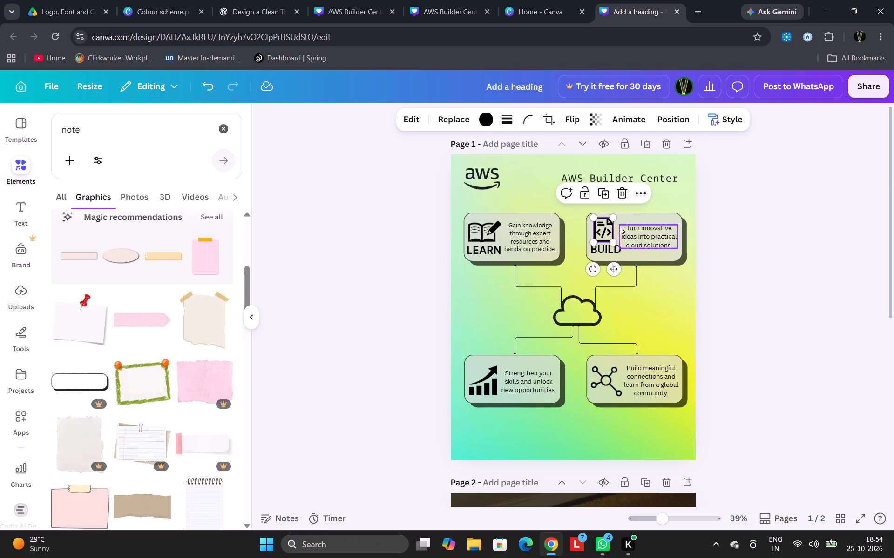
click(592, 220)
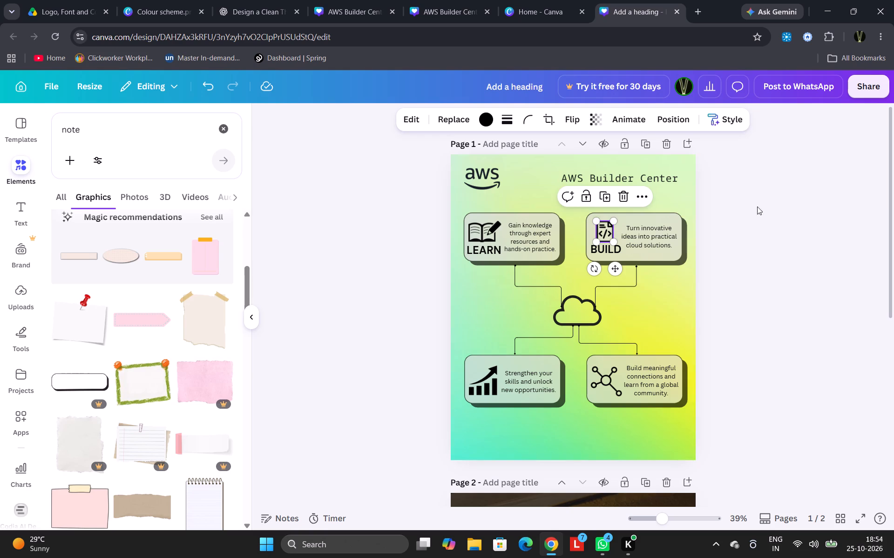
click(762, 209)
click(618, 234)
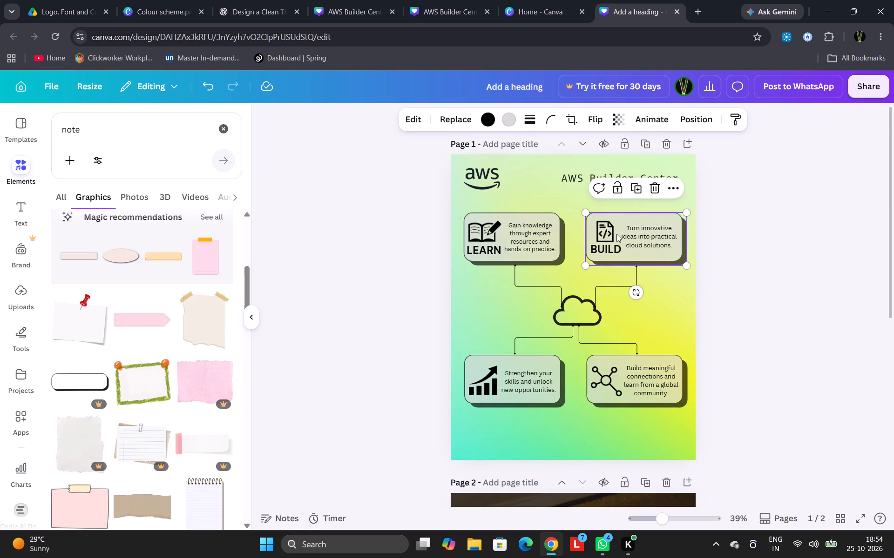
click(612, 233)
key(Right)
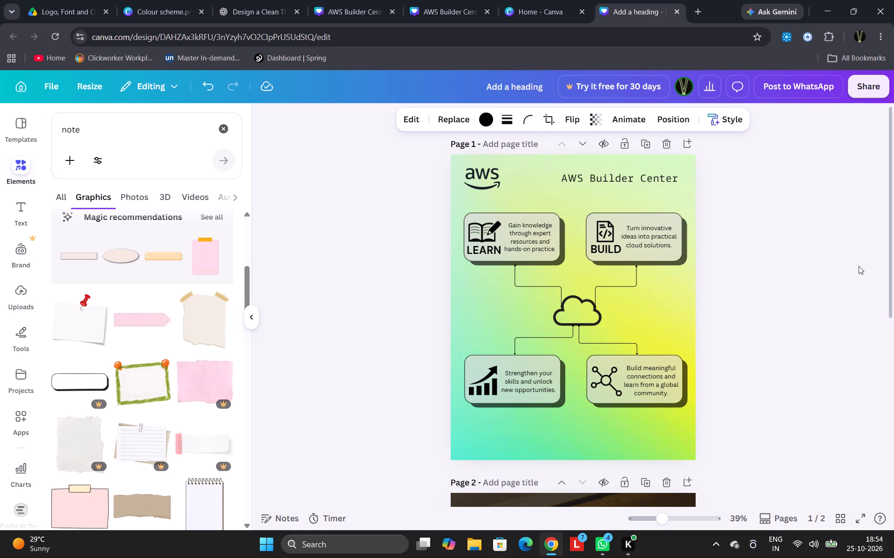
Nudge the code-document icon slightly right to centre it above the BUILD heading.
key(Right)
key(Right)
key(Right)
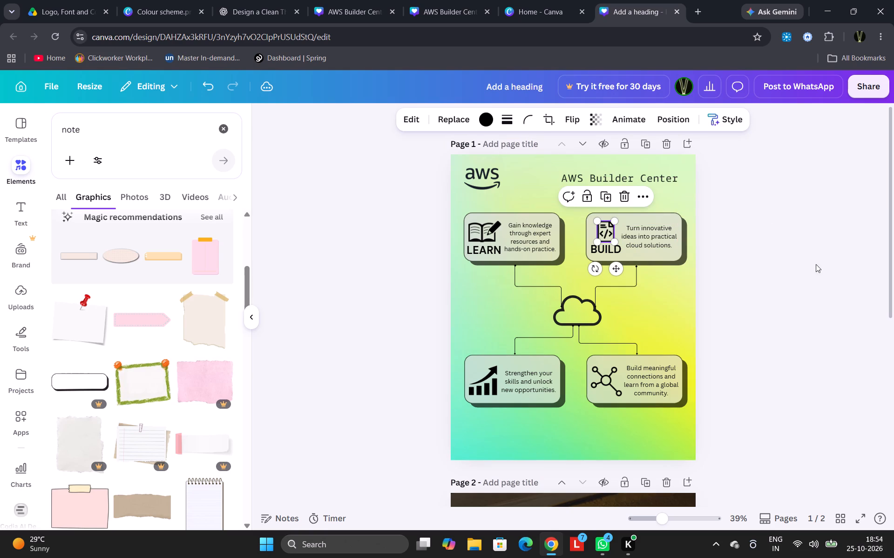
click(821, 259)
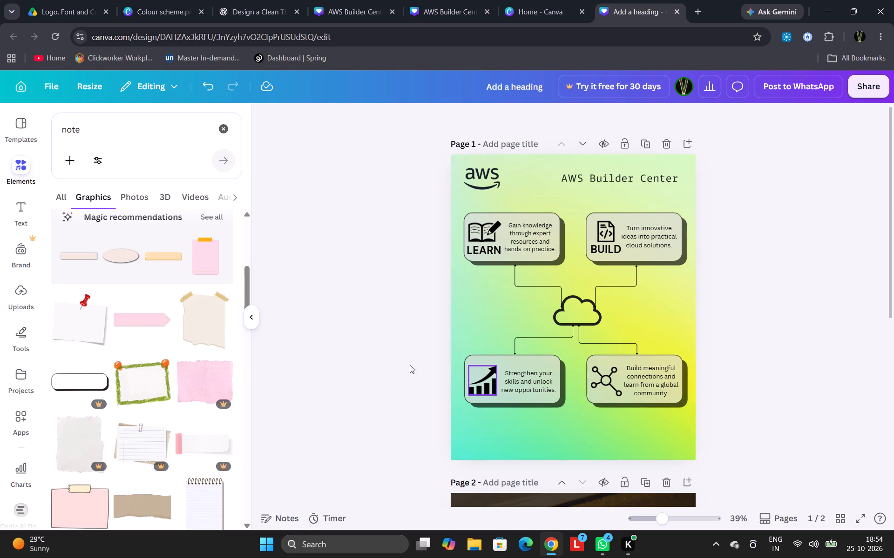
Shrink the bar-chart icon in the "Strengthen your skills" card and position it in line with the AWS logo's centre, leaving room for a heading below.
click(494, 388)
drag(496, 398, 490, 393)
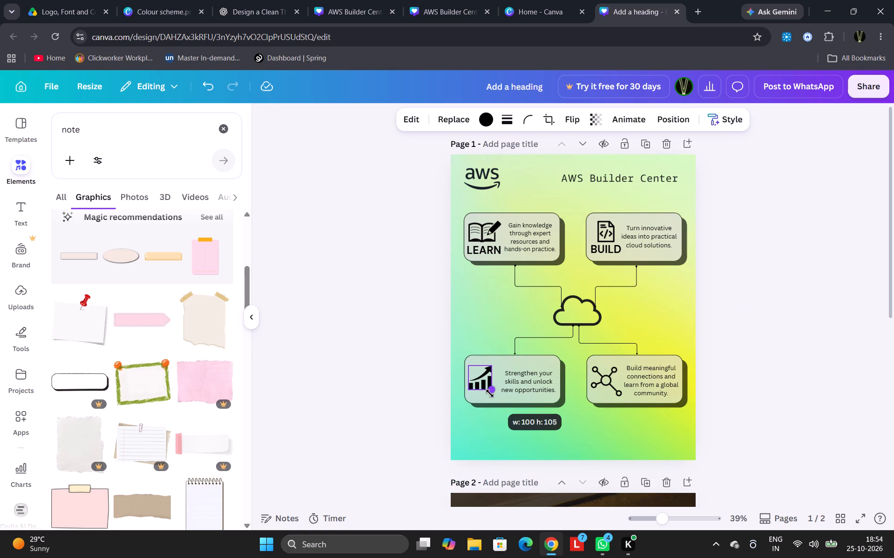
drag(490, 393, 489, 391)
click(477, 379)
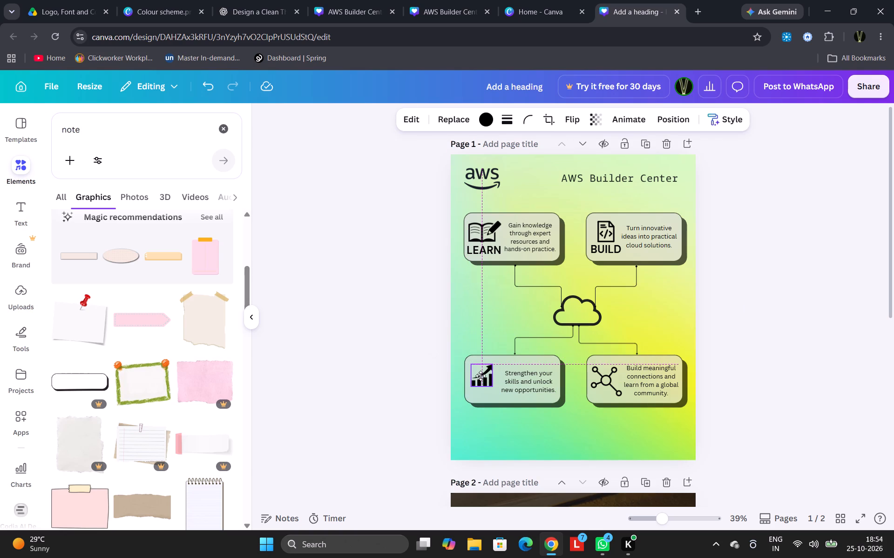
click(407, 379)
Nudge the BUILD heading in the "Turn innovative ideas" card slightly down, away from the code-document icon.
click(601, 248)
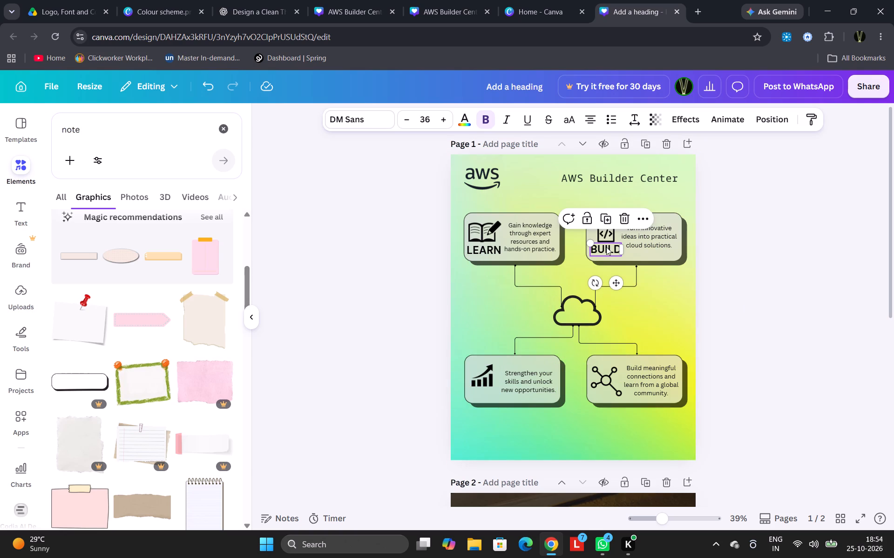
key(Down)
key(Down)
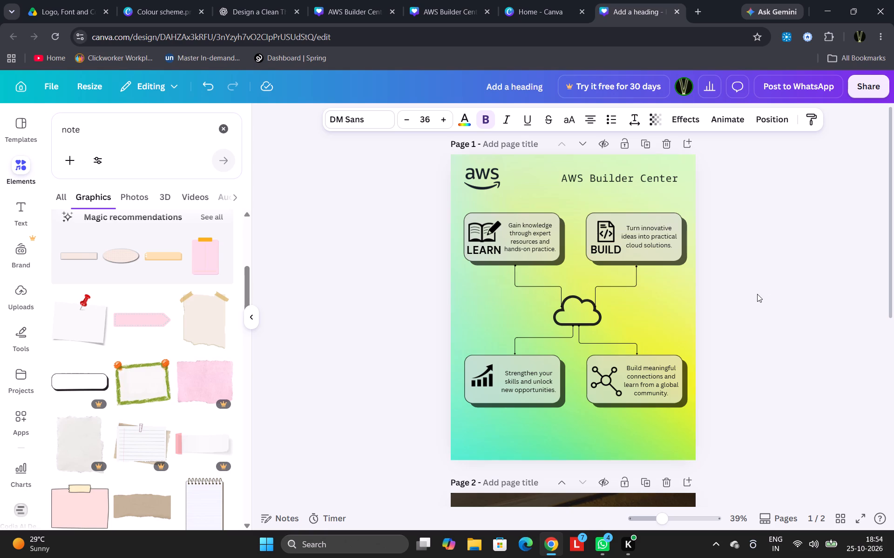
key(Down)
key(Down)
key(Down)
key(Up)
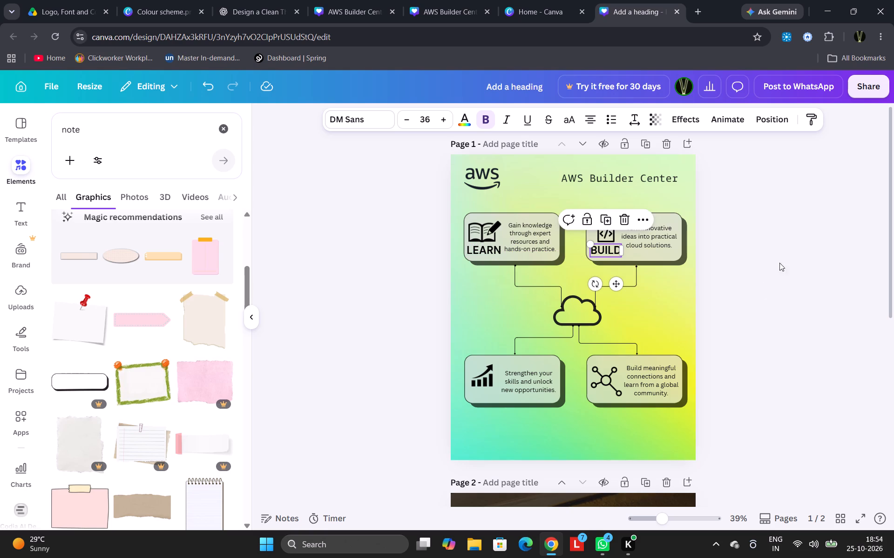
Duplicate the BUILD heading and place the copy under the bar-chart icon in the "Strengthen your skills" card.
click(612, 223)
drag(618, 294, 597, 356)
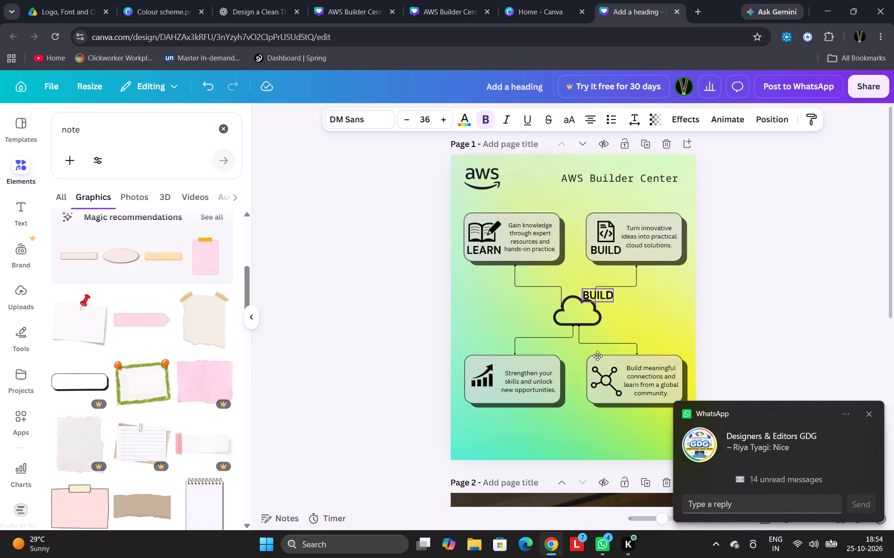
drag(597, 356, 493, 434)
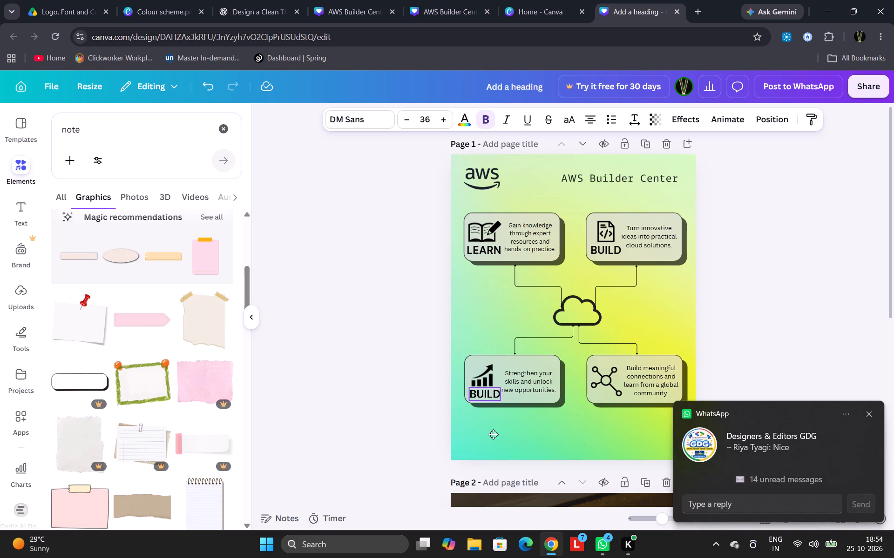
drag(493, 434, 491, 433)
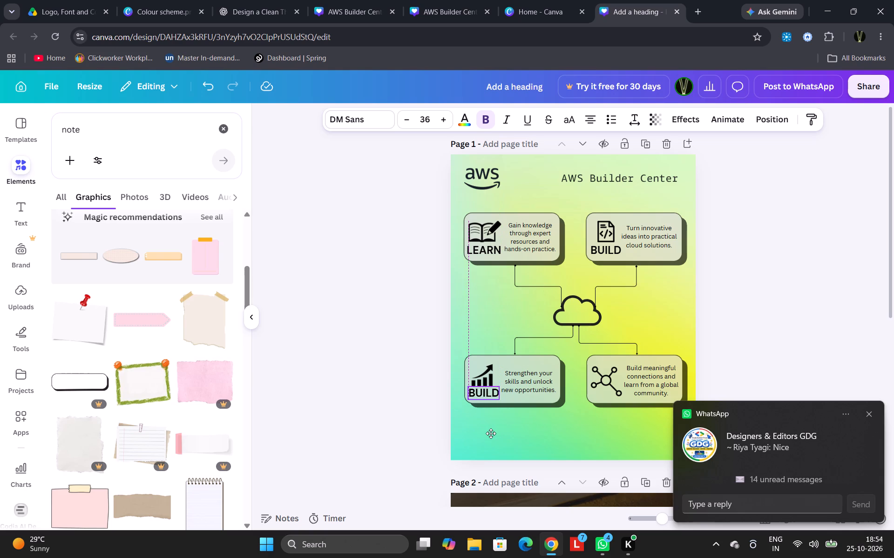
drag(491, 433, 491, 432)
Replace the duplicated BUILD heading in the "Strengthen your skills" card with a new heading beginning with G.
double_click(492, 391)
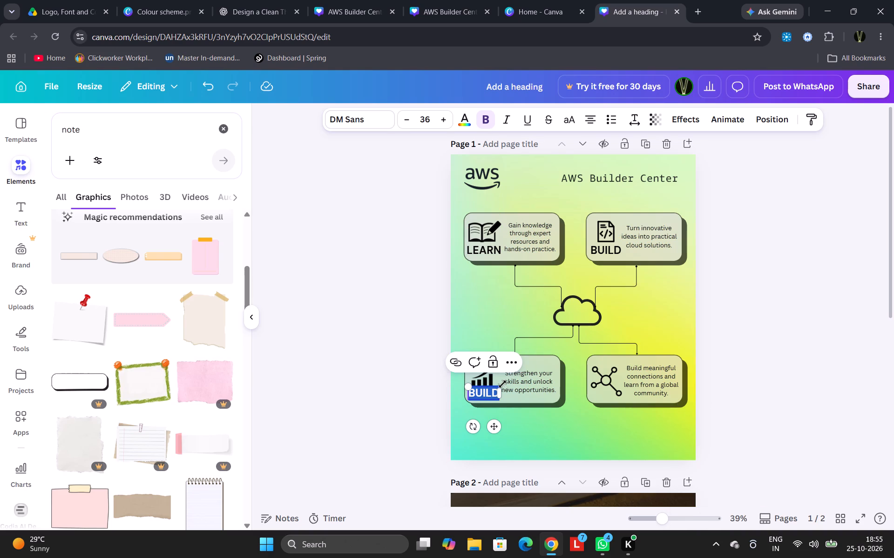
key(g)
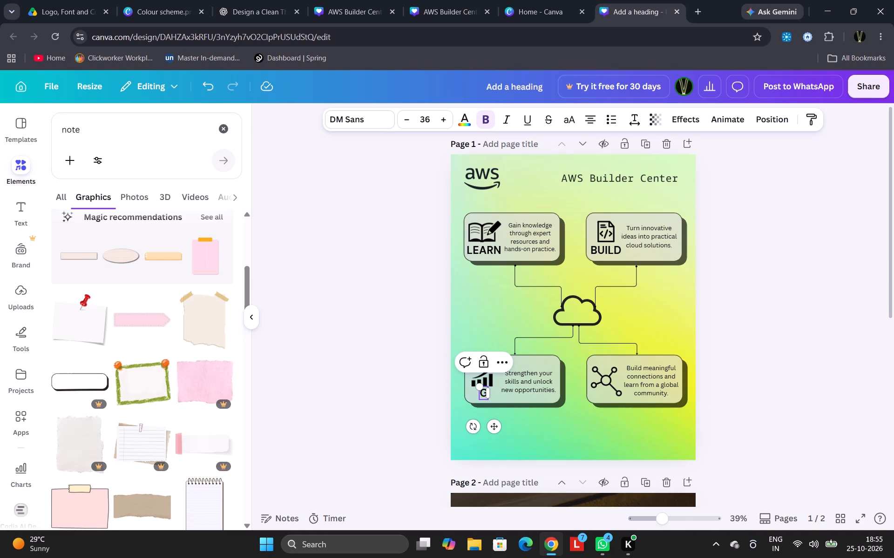
Complete the heading in the "Strengthen your skills" card as GROW.
key(r)
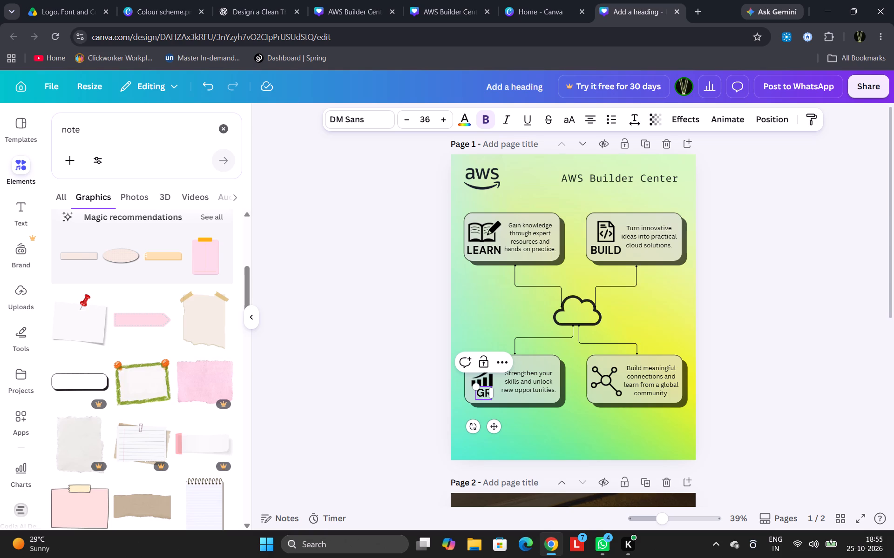
text(OW)
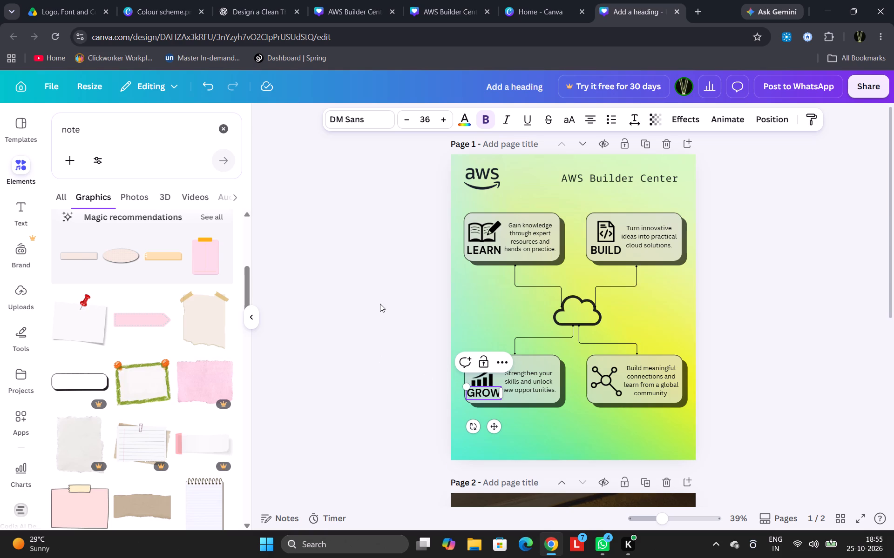
click(398, 346)
Nudge the growth-chart icon up and fine-tune its horizontal position so it sits centred above the GROW heading with a small gap.
click(478, 377)
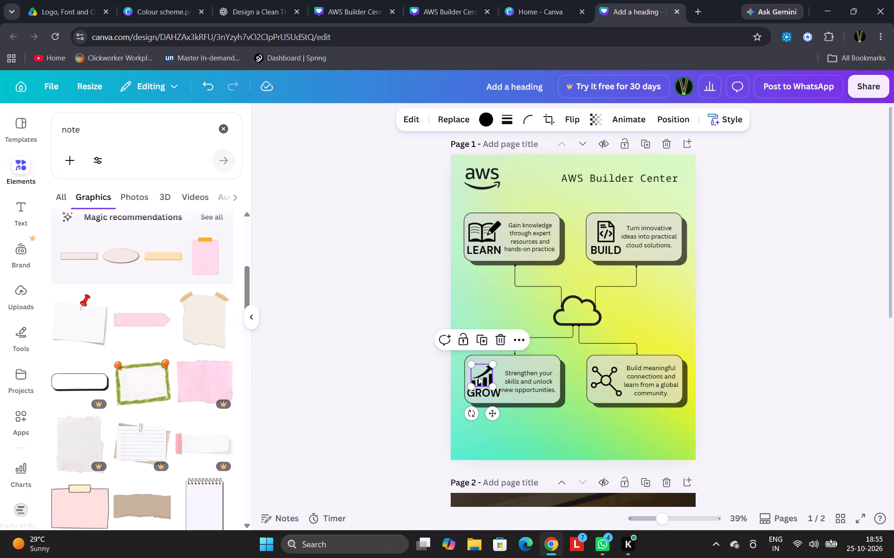
key(Up)
key(Up)
key(Up)
key(Up)
key(Up)
key(Up)
key(Up)
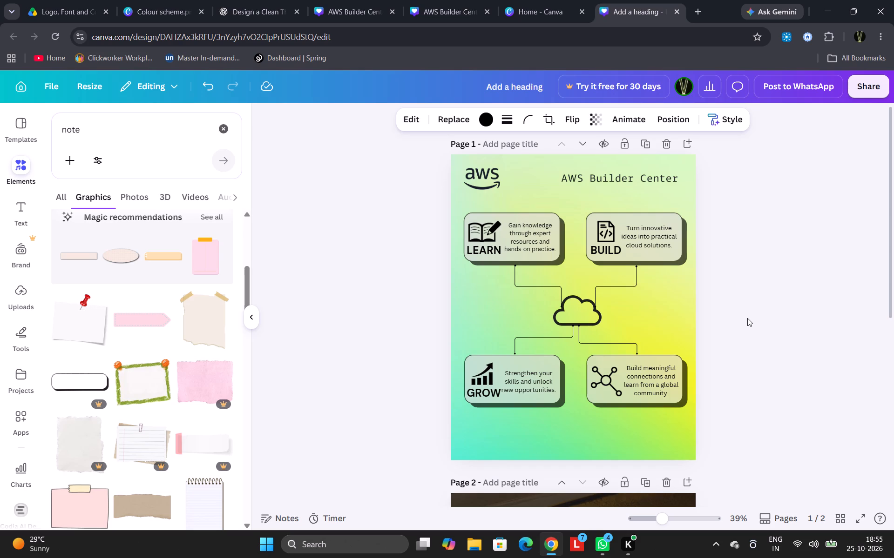
key(Up)
key(Up)
key(Up)
key(Up)
key(Down)
key(Down)
key(Down)
key(Left)
key(Up)
key(Up)
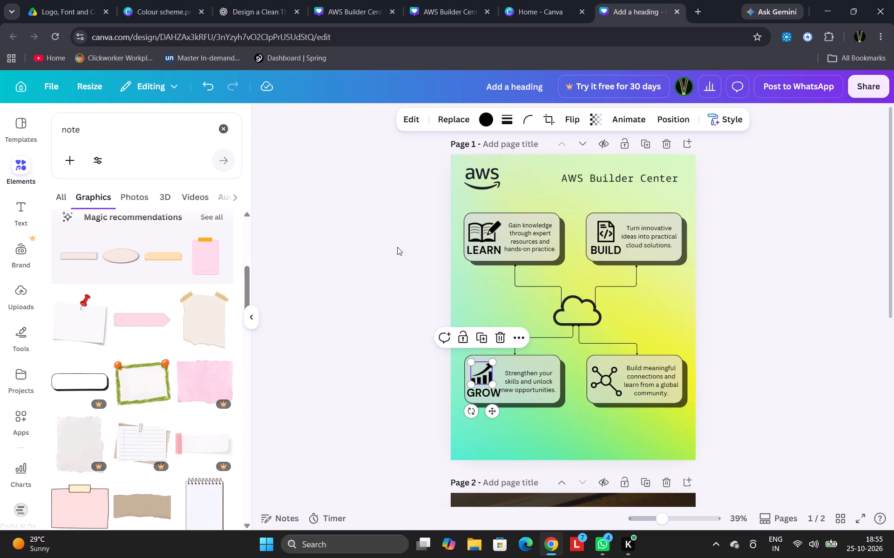
key(Right)
key(Right)
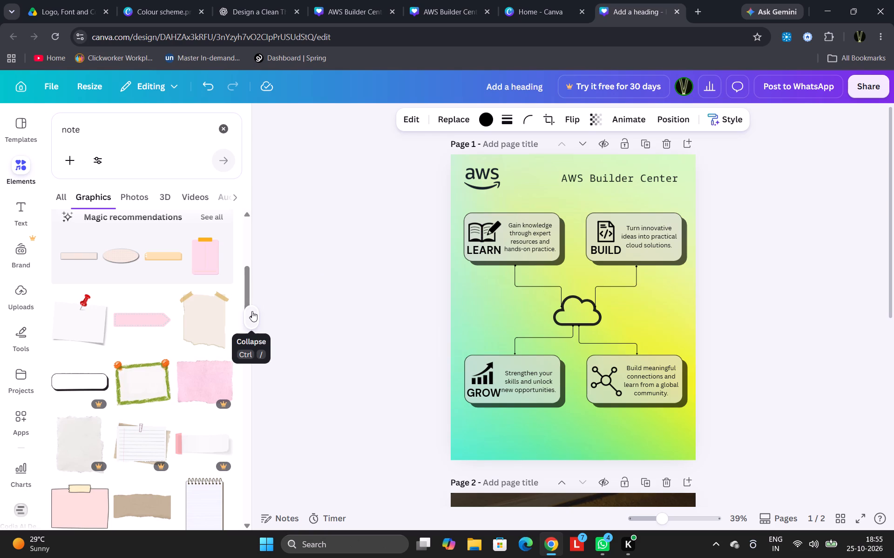
key(Right)
key(Left)
key(Left)
key(Left)
key(Right)
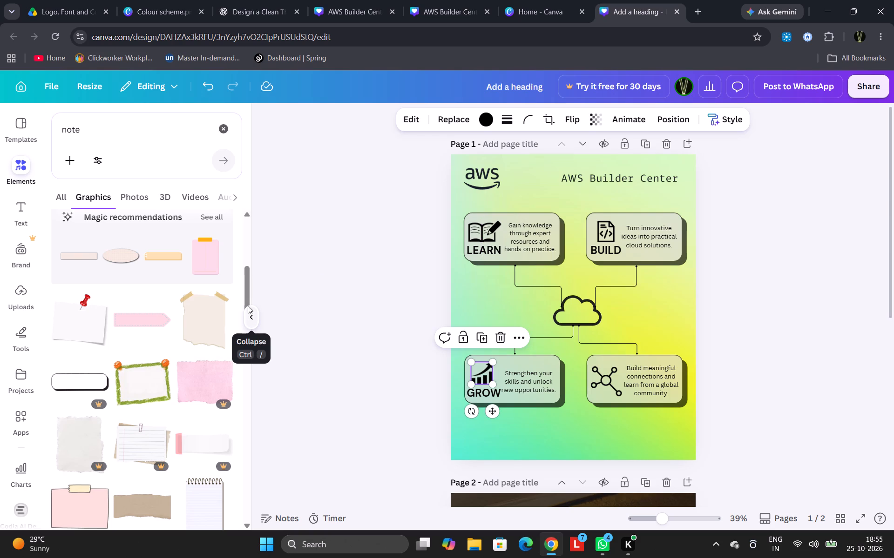
click(342, 319)
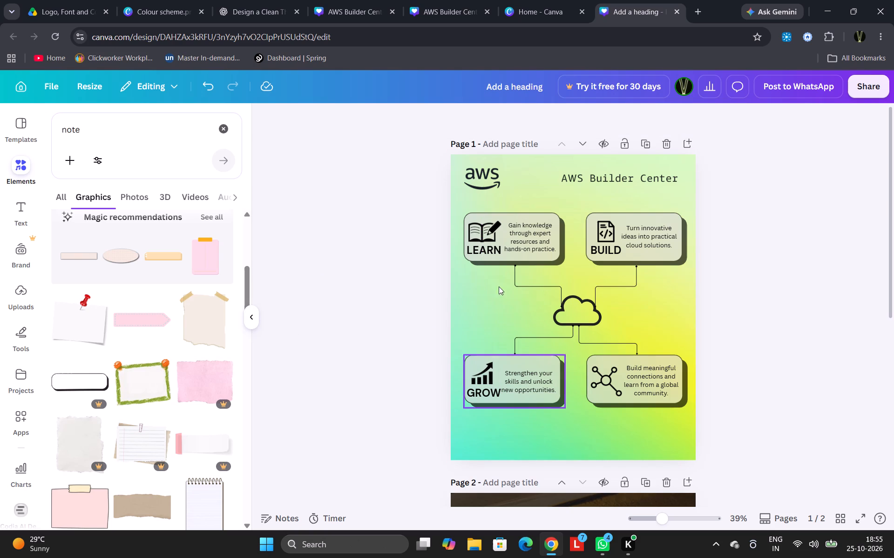
Set the font size of the "Turn innovative ideas" and "Strengthen your skills" descriptions to 19.
click(538, 372)
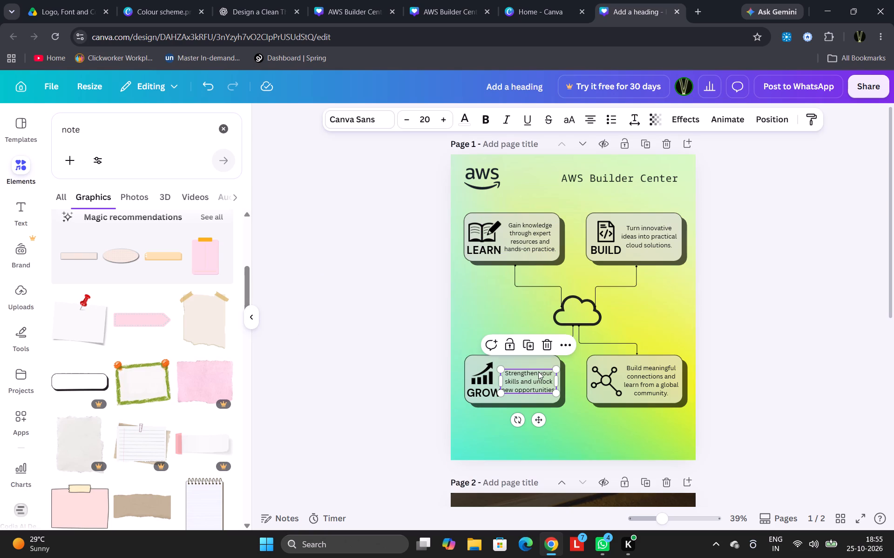
click(526, 238)
click(644, 224)
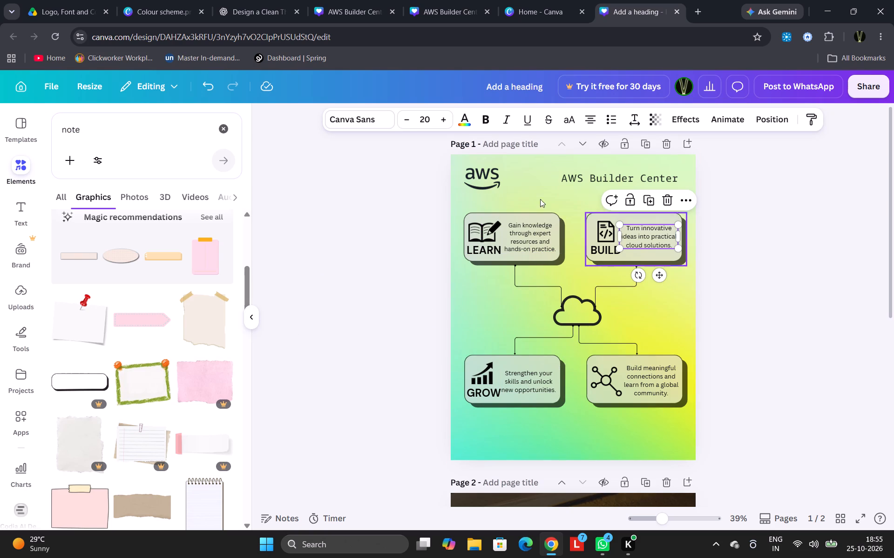
click(406, 125)
click(400, 234)
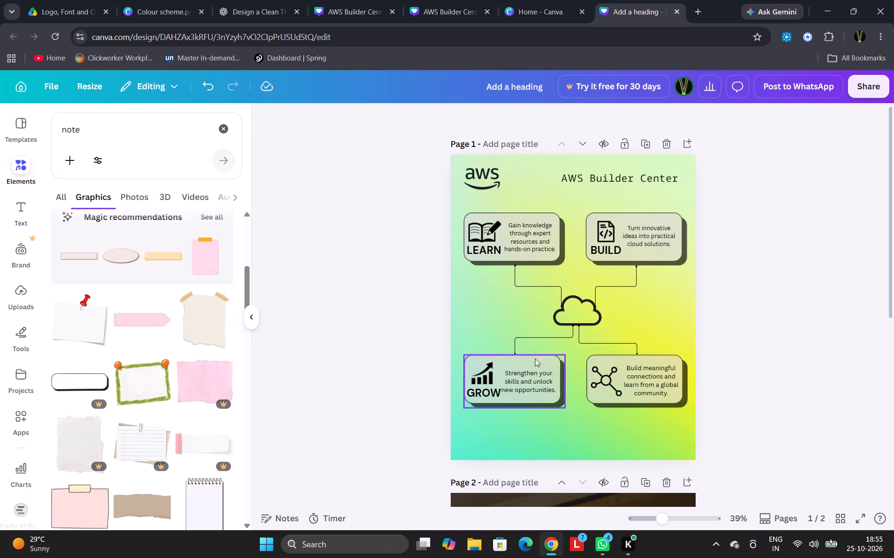
click(526, 379)
click(408, 125)
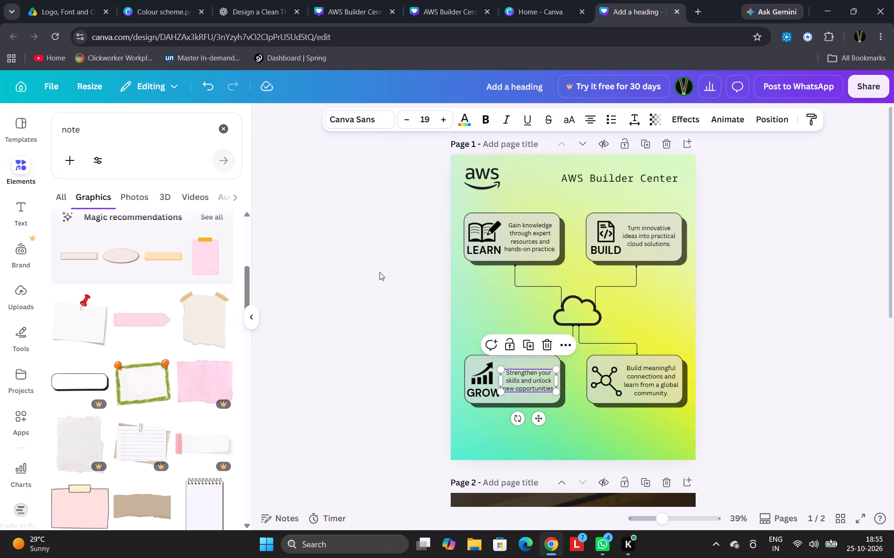
click(379, 279)
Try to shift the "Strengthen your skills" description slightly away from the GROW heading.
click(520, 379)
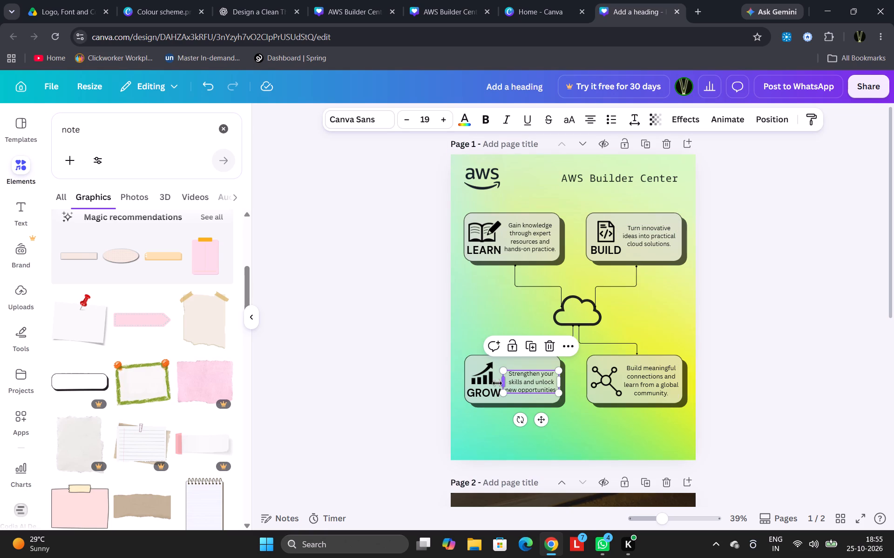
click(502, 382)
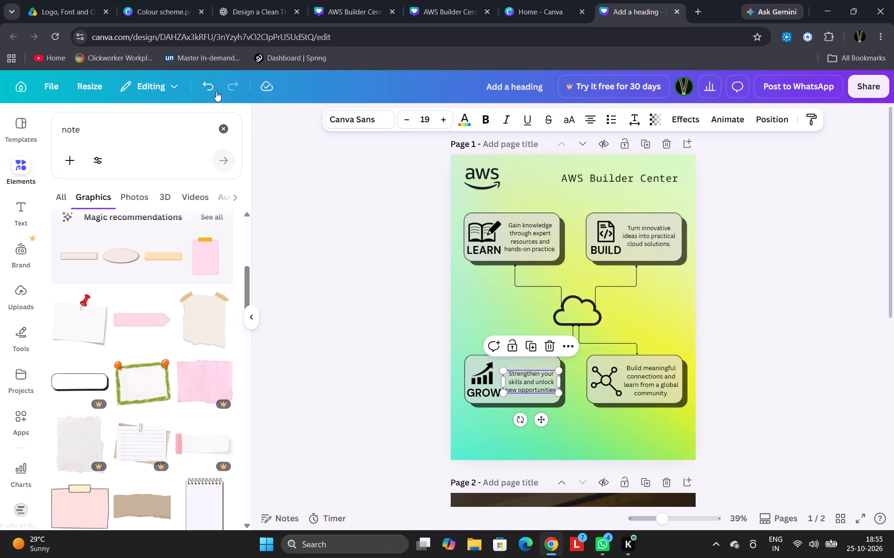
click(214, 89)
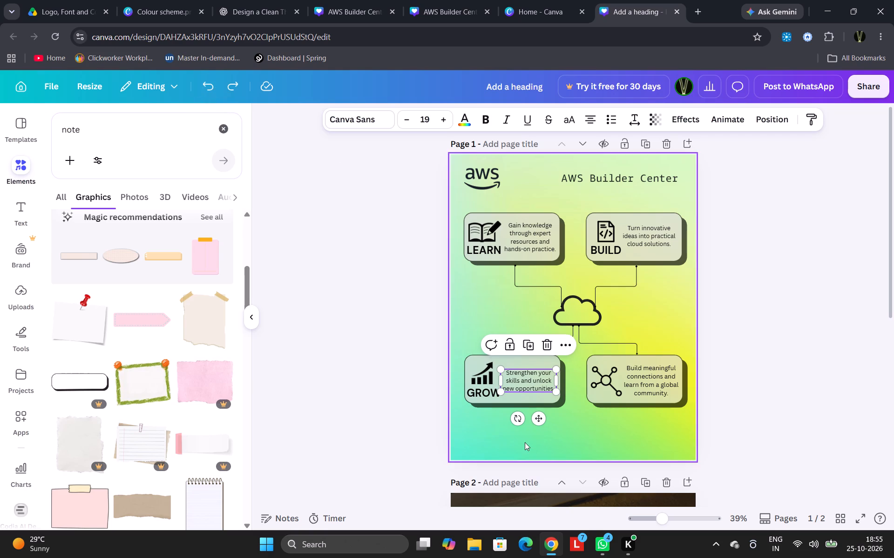
Narrow the "Strengthen your skills" text box from its inner side so the description wraps onto four lines clear of GROW.
drag(497, 378, 496, 378)
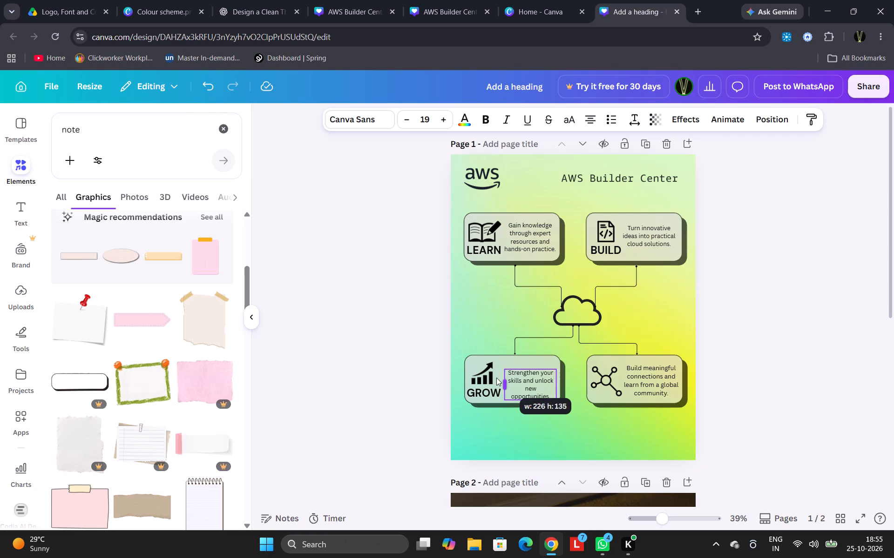
drag(496, 378, 503, 378)
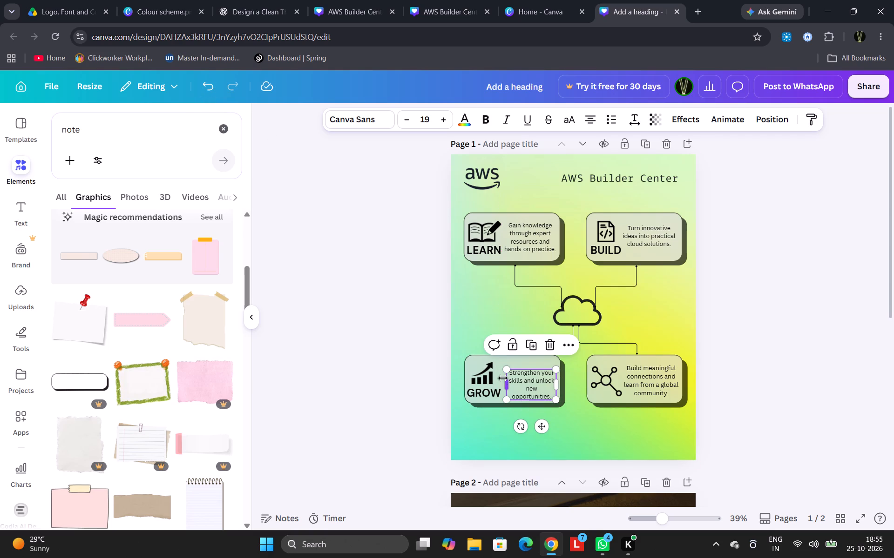
click(519, 379)
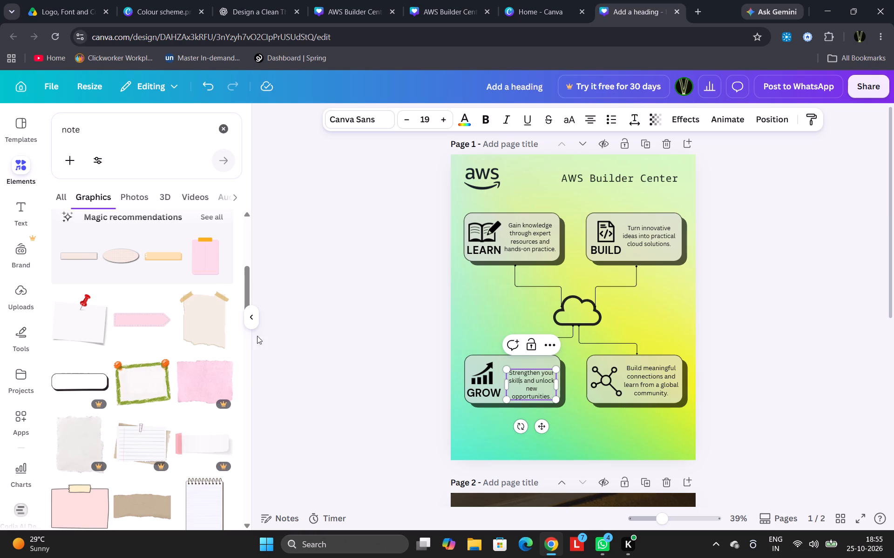
click(326, 345)
Nudge the "Strengthen your skills" description up and slightly left to centre it in the space beside the chart icon and GROW heading.
click(514, 378)
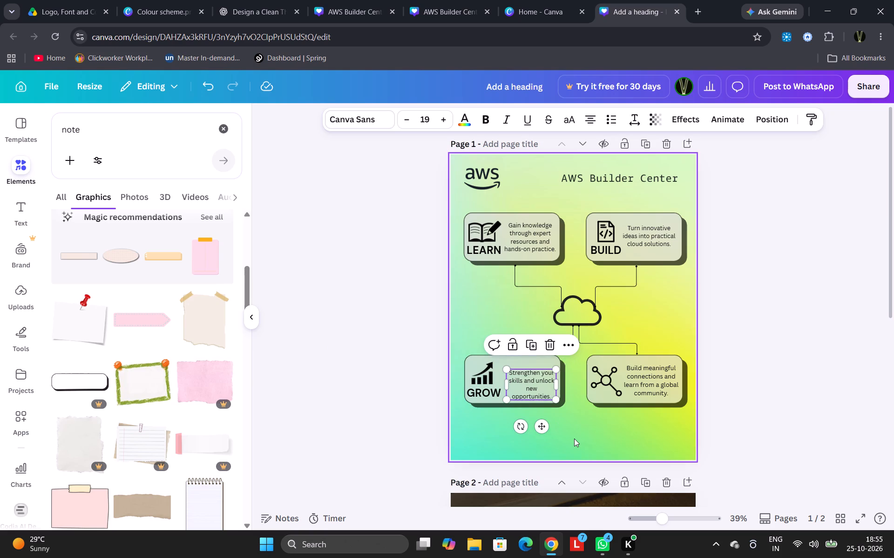
key(Up)
key(Up)
key(Up)
key(Up)
key(Up)
key(Up)
key(Up)
key(Up)
key(Up)
key(Up)
key(Up)
key(Up)
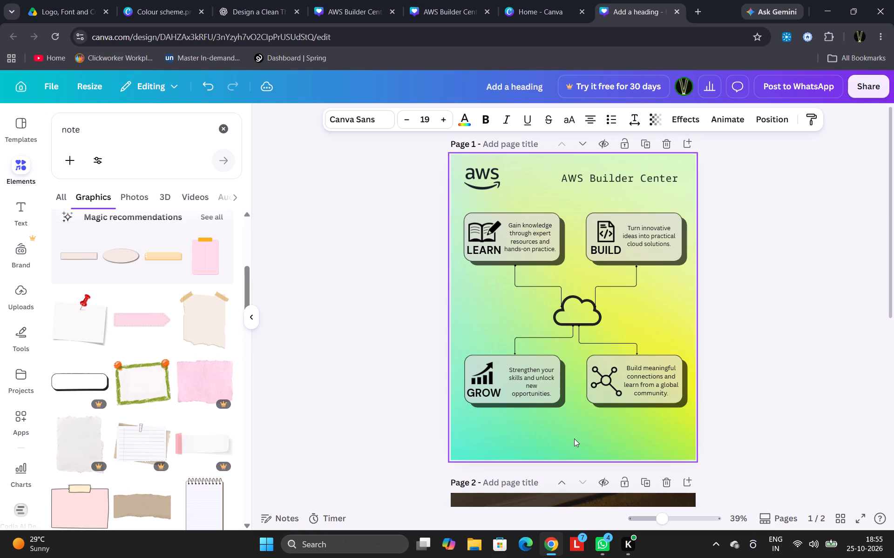
key(Up)
key(Up)
key(Up)
key(Up)
key(Up)
key(Up)
key(Up)
key(Up)
key(Up)
key(Up)
key(Up)
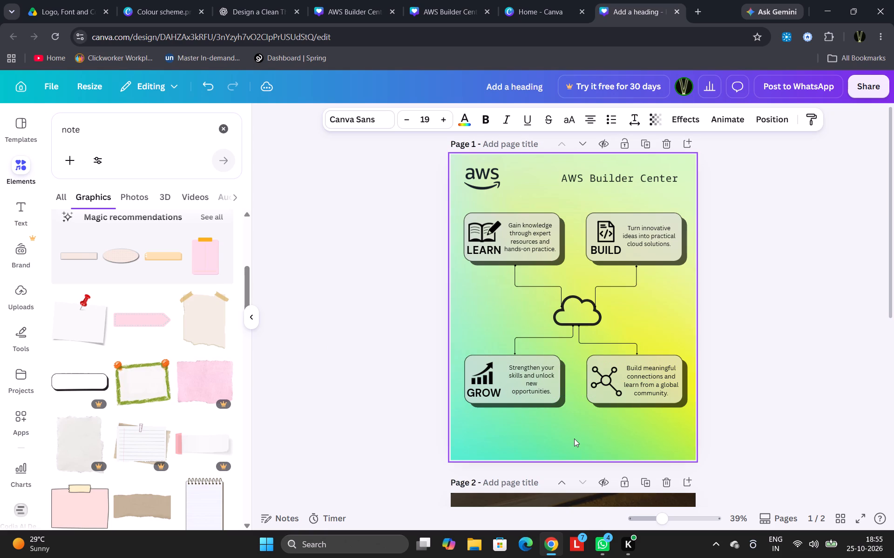
key(Left)
key(Left)
key(Left)
key(Left)
key(Left)
key(Left)
key(Left)
key(Left)
key(Left)
key(Right)
key(Right)
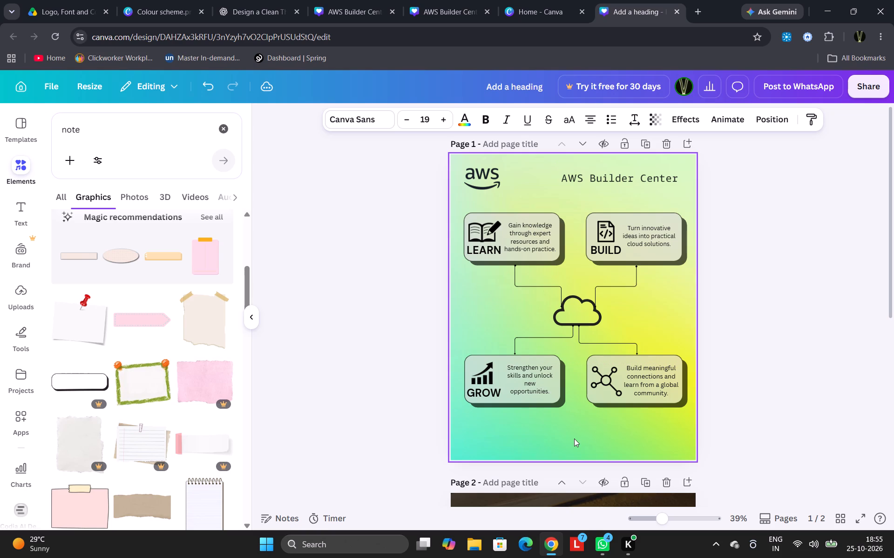
key(Right)
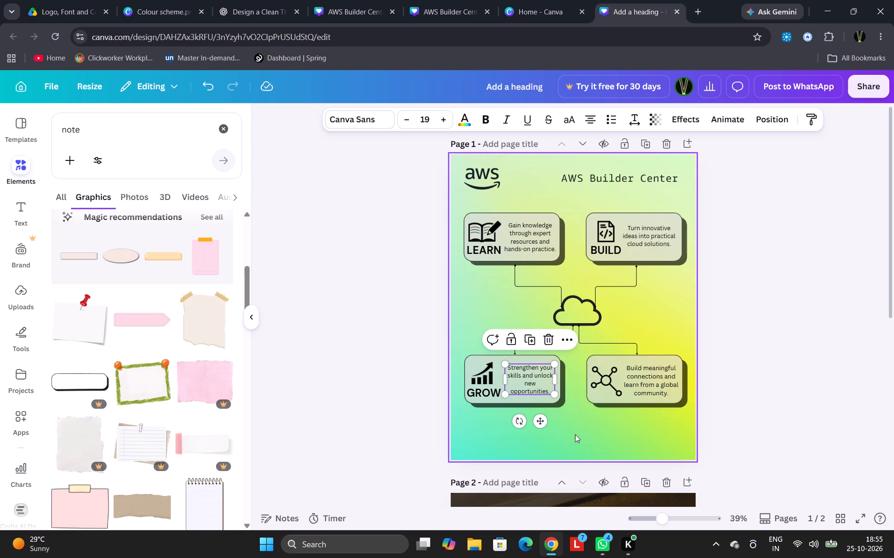
Nudge the bar chart icon in the GROW card slightly to the right.
click(834, 282)
click(486, 373)
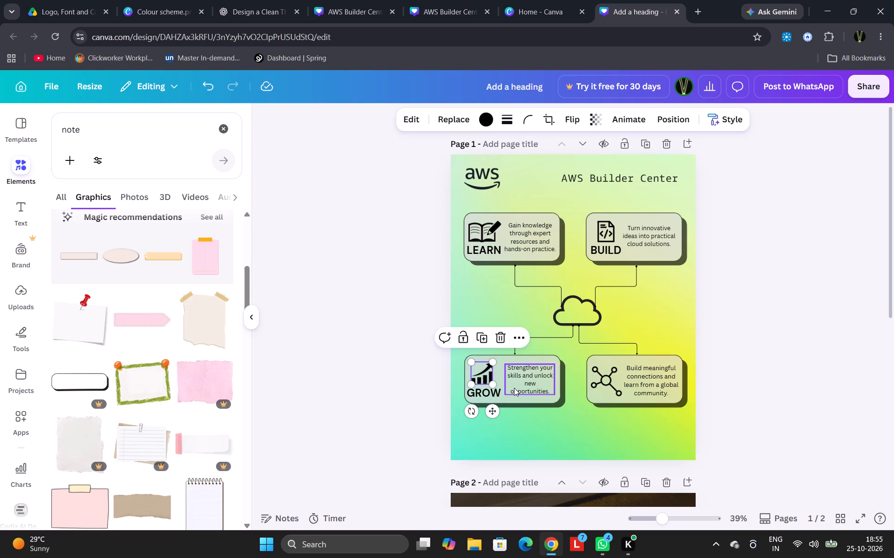
key(Right)
key(Right)
key(Right)
key(Right)
key(Right)
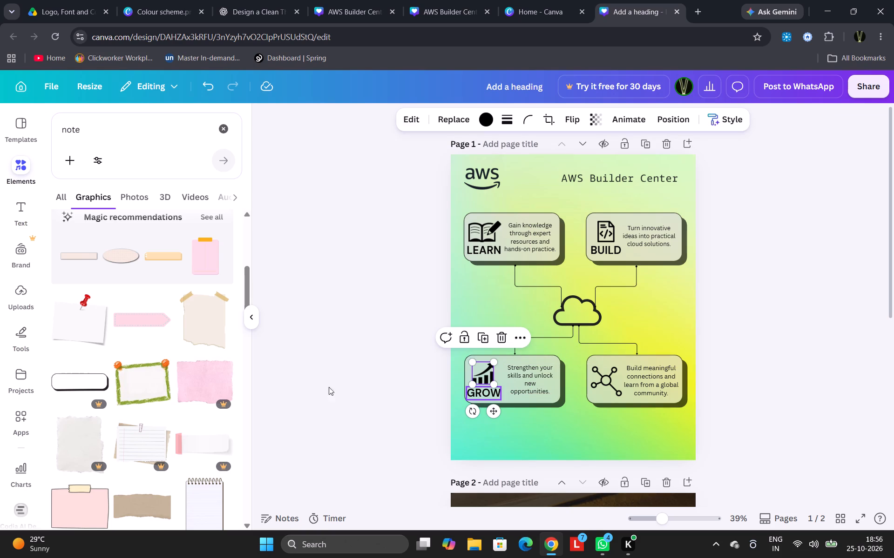
click(358, 384)
Nudge the GROW heading slightly to the right so it sits under the bar chart icon.
click(489, 392)
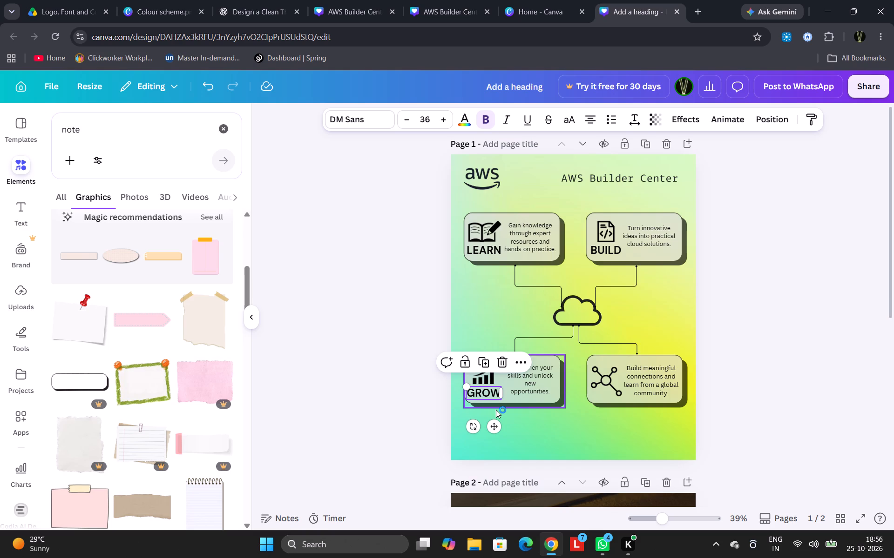
key(Right)
key(Right)
key(Right)
key(Right)
key(Right)
scroll(497, 406, up, 1)
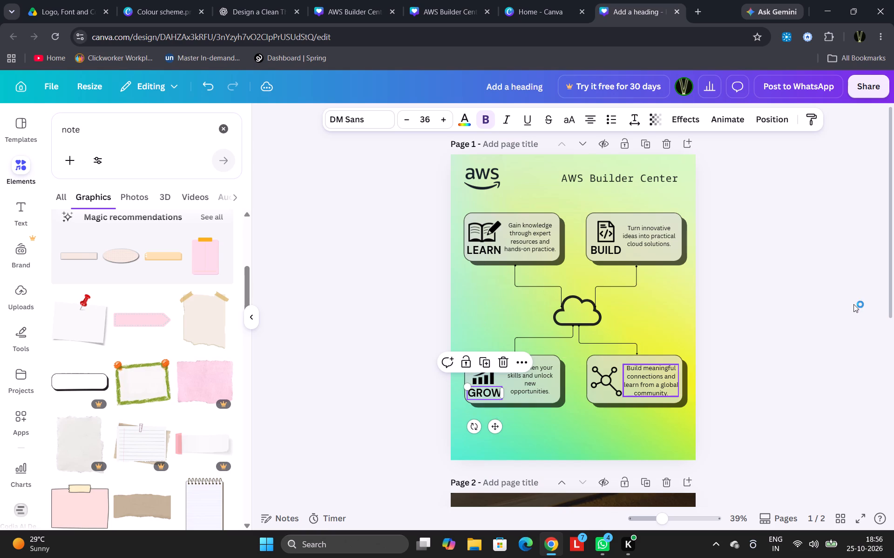
click(852, 301)
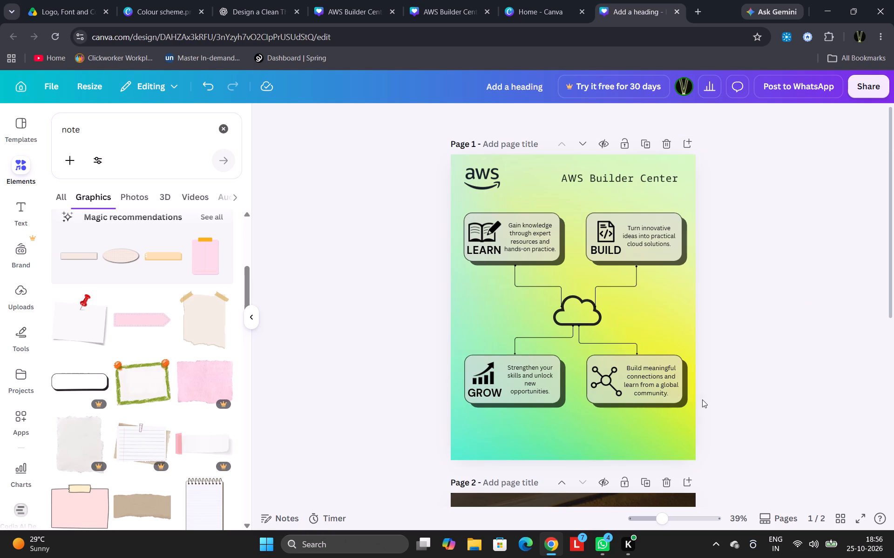
Set the "Build meaningful connections" description to font size 19 and narrow its text box slightly from the network icon's side.
click(638, 377)
click(407, 122)
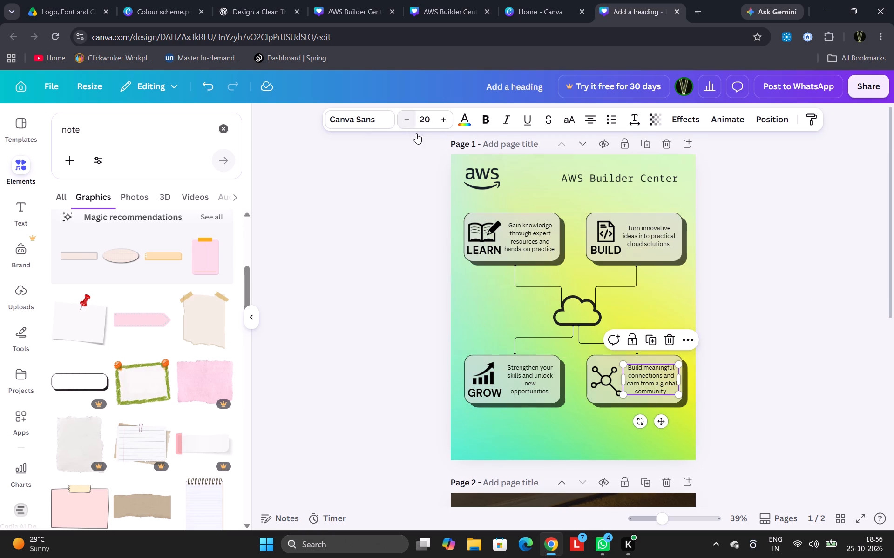
drag(623, 372, 627, 372)
click(804, 341)
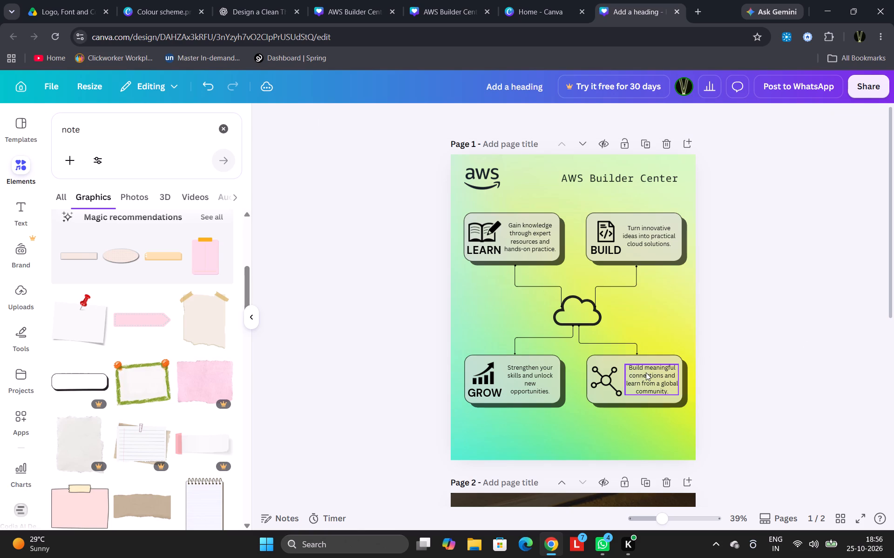
Shrink the network icon slightly and move it up and across to leave space for a heading beneath it in the card.
click(603, 377)
drag(621, 395, 616, 388)
drag(607, 375, 611, 372)
click(764, 337)
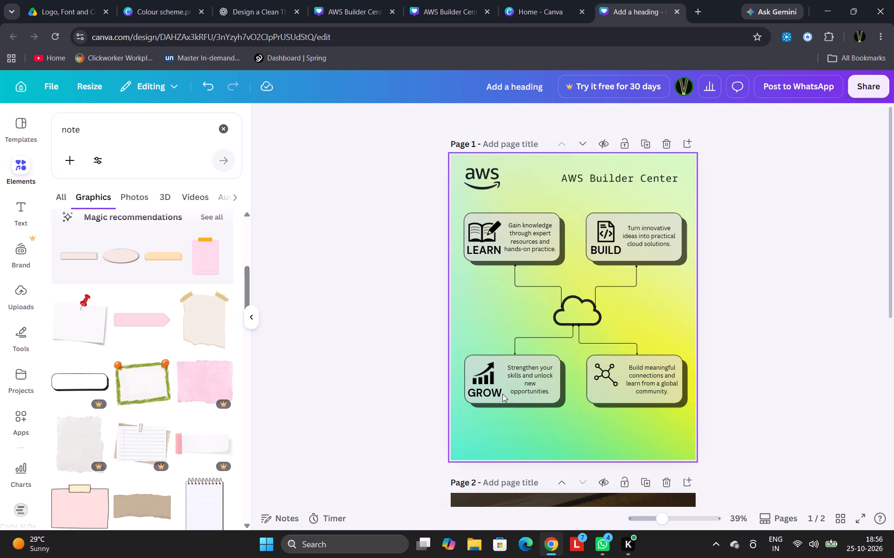
Duplicate the GROW heading, place the copy under the network icon and change its text to CONNECT.
click(499, 394)
click(490, 363)
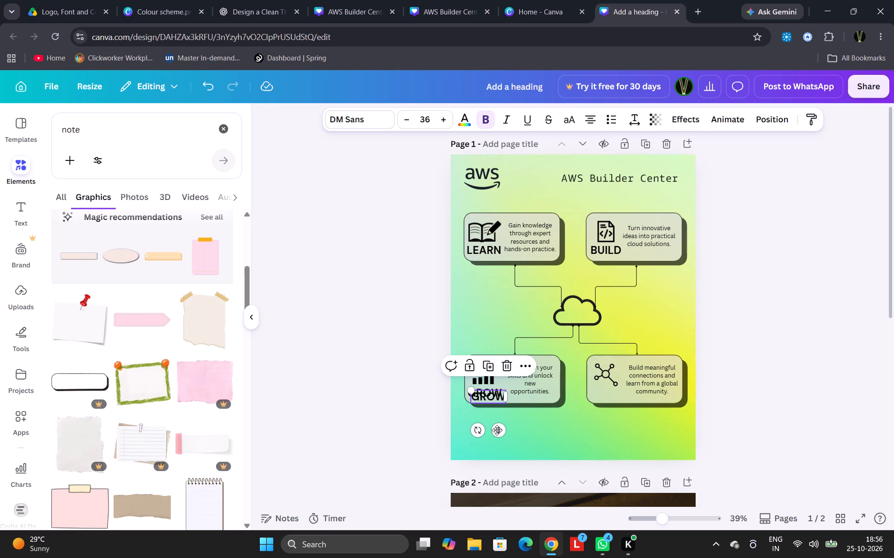
drag(497, 432, 615, 429)
double_click(616, 392)
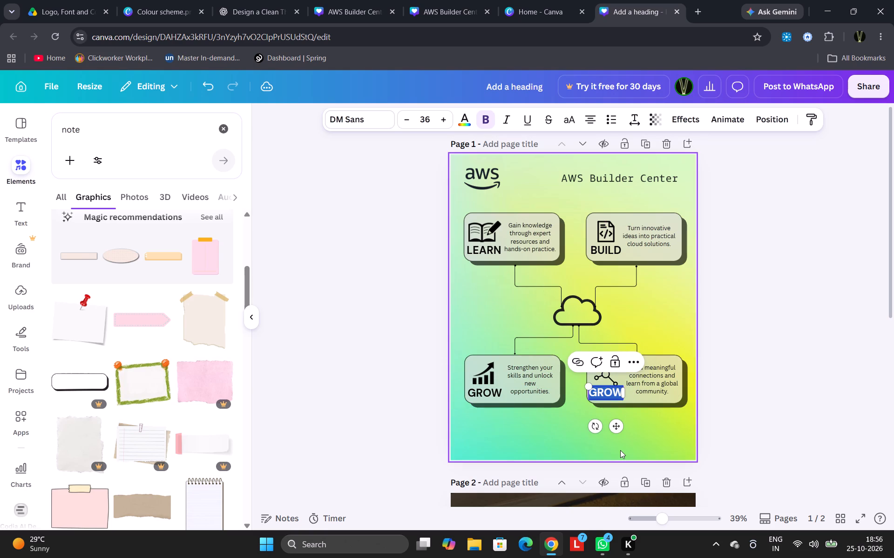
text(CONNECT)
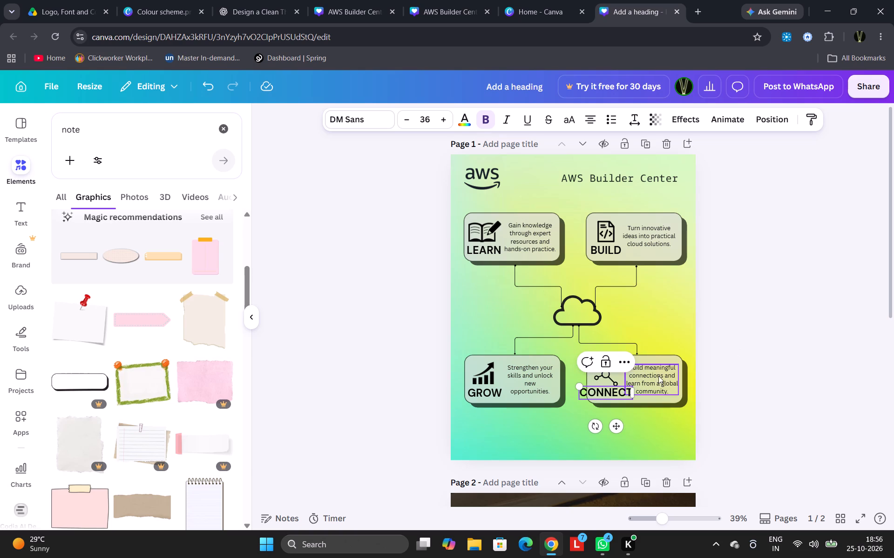
click(358, 295)
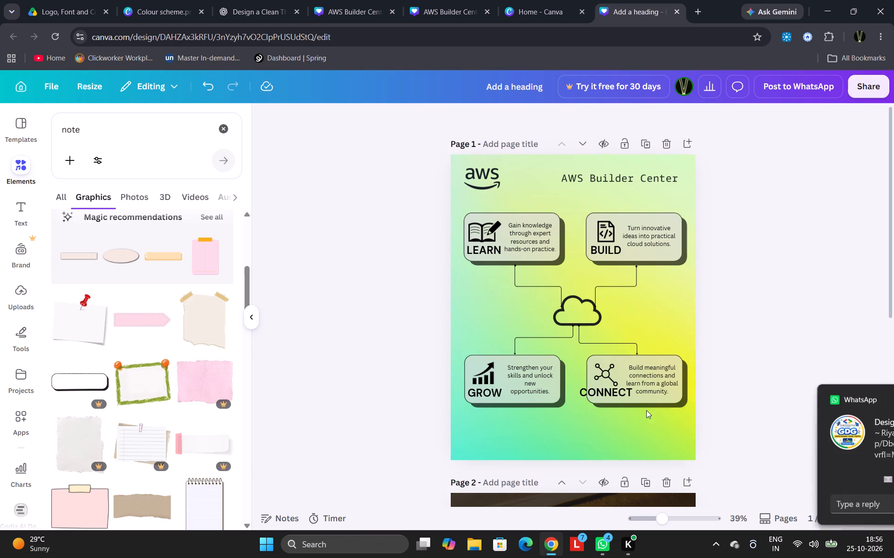
click(867, 396)
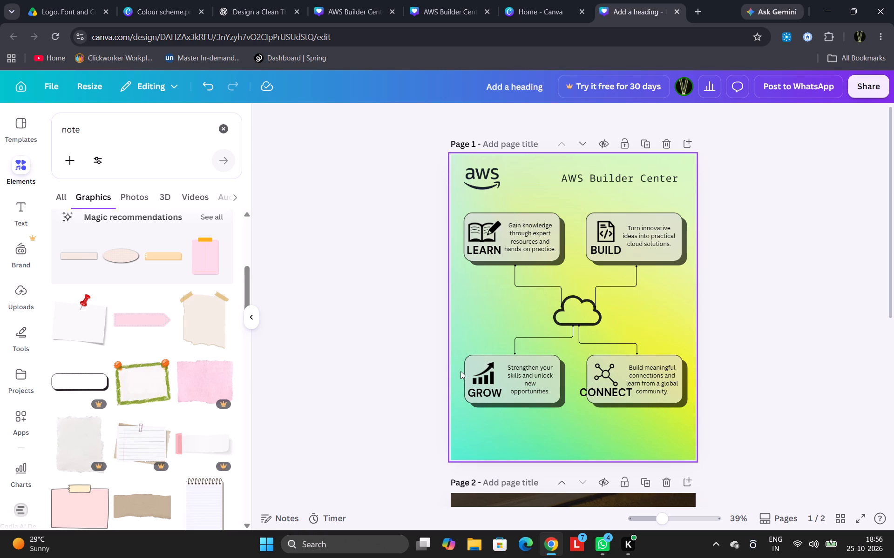
Select the two lower cards together with their icons, headings and descriptions.
drag(454, 364, 681, 399)
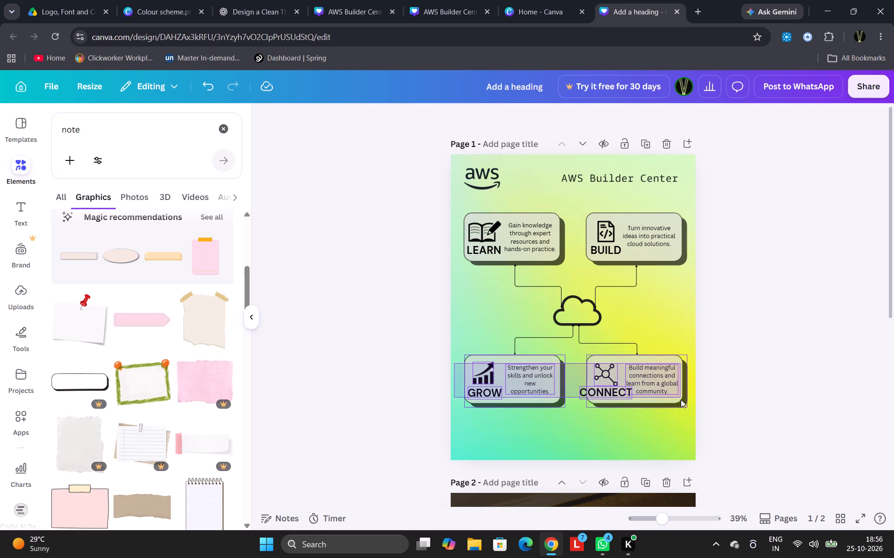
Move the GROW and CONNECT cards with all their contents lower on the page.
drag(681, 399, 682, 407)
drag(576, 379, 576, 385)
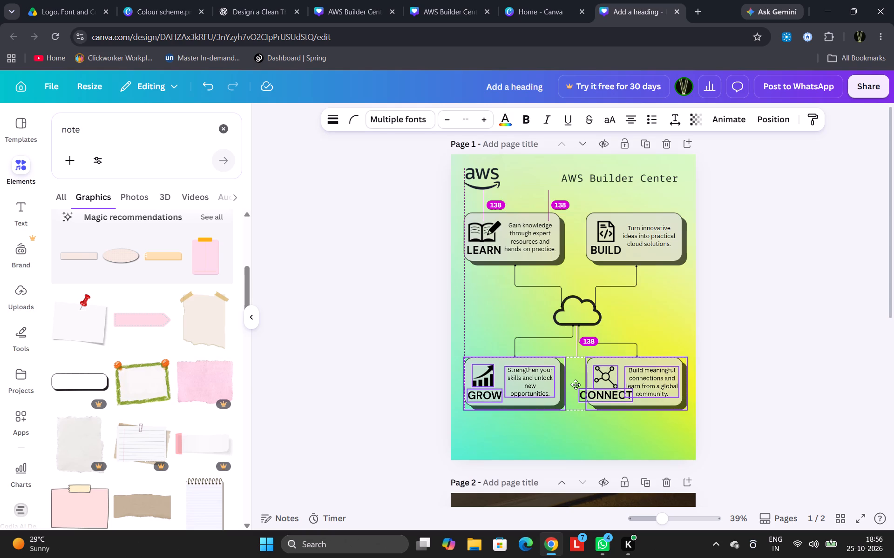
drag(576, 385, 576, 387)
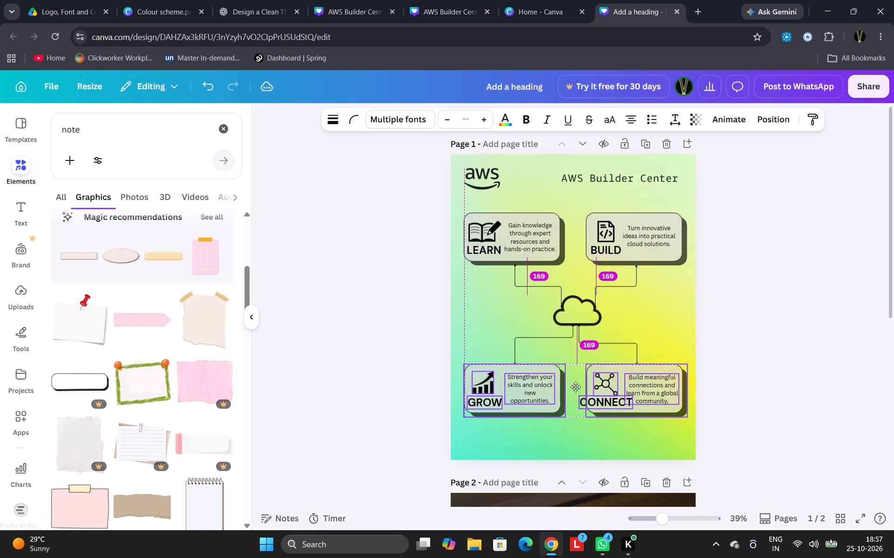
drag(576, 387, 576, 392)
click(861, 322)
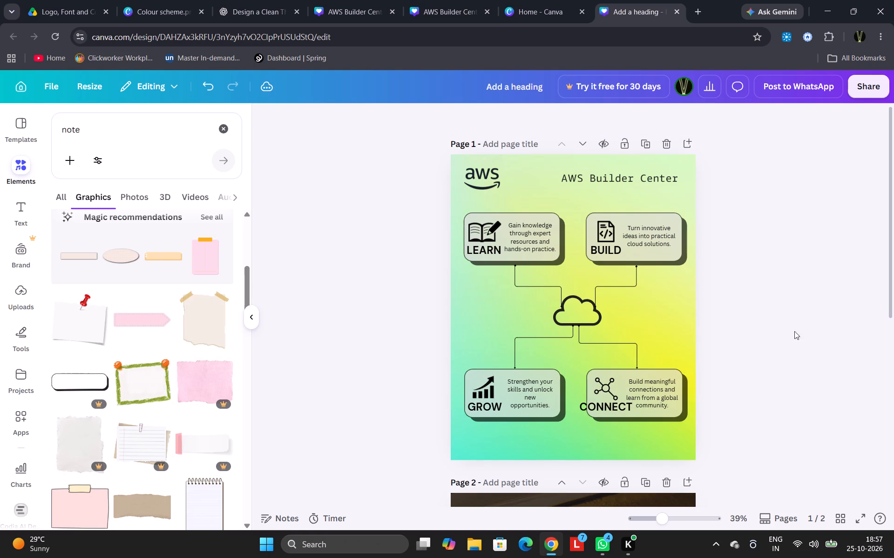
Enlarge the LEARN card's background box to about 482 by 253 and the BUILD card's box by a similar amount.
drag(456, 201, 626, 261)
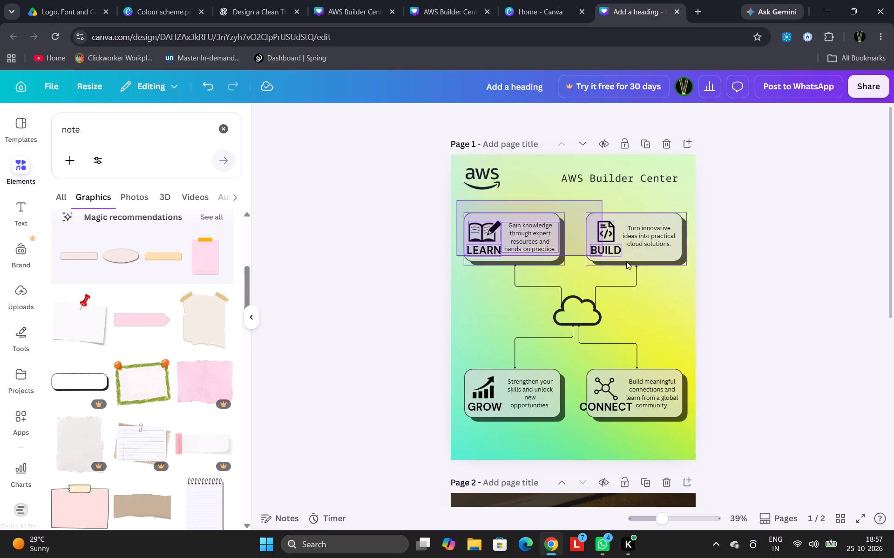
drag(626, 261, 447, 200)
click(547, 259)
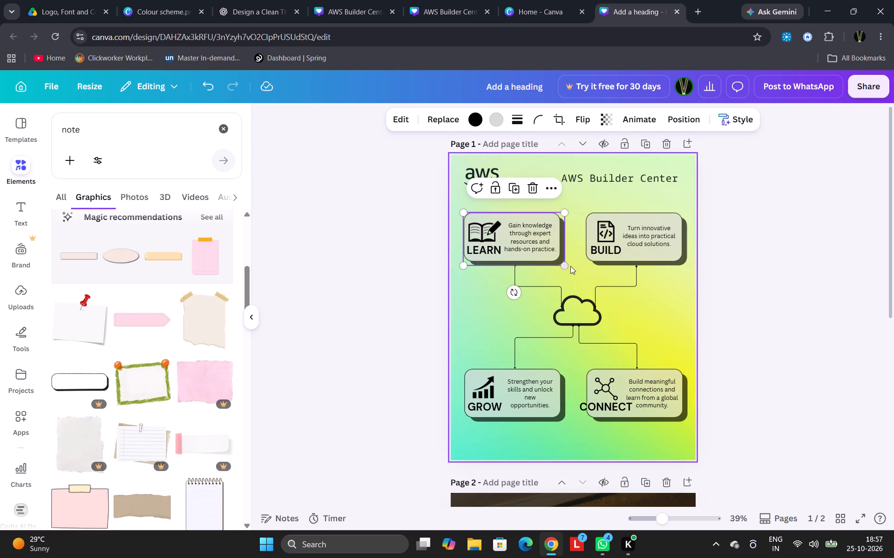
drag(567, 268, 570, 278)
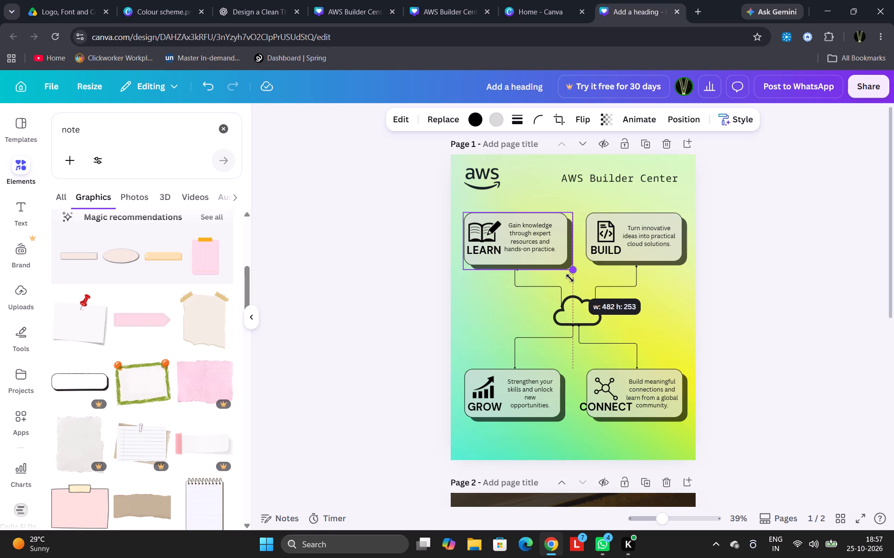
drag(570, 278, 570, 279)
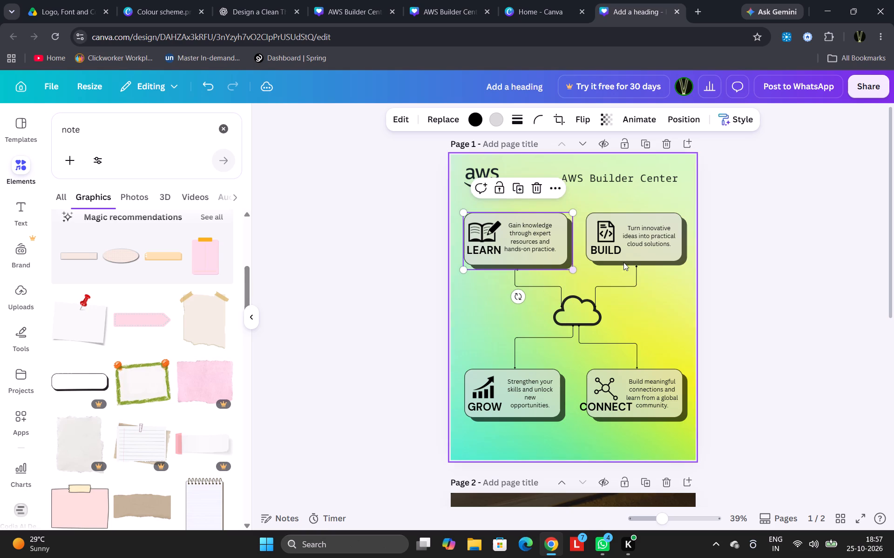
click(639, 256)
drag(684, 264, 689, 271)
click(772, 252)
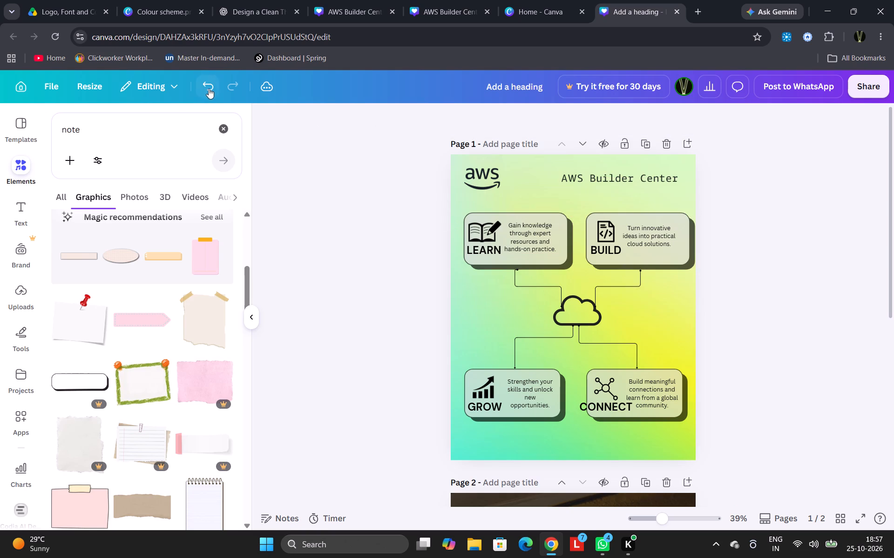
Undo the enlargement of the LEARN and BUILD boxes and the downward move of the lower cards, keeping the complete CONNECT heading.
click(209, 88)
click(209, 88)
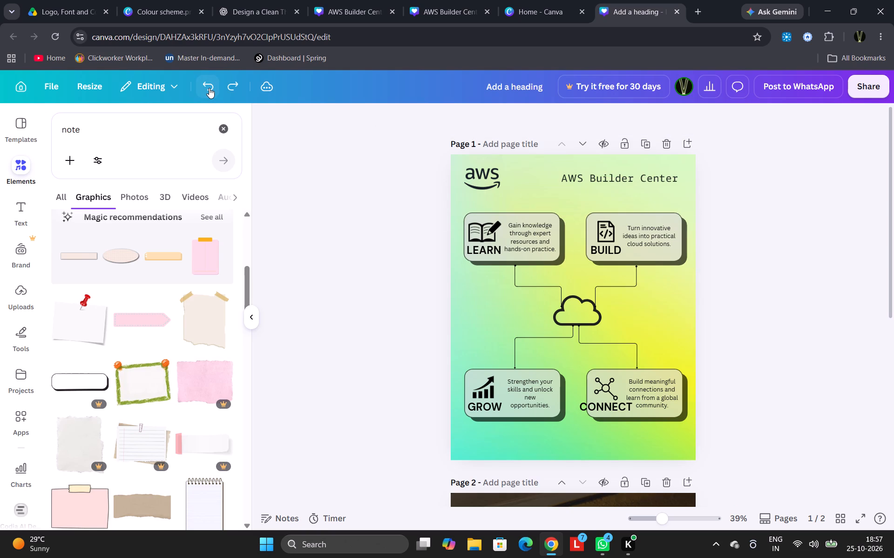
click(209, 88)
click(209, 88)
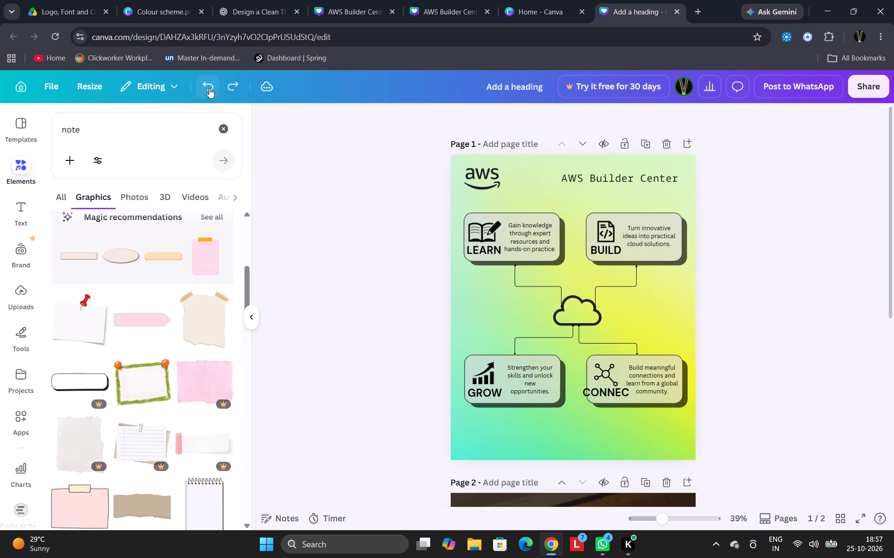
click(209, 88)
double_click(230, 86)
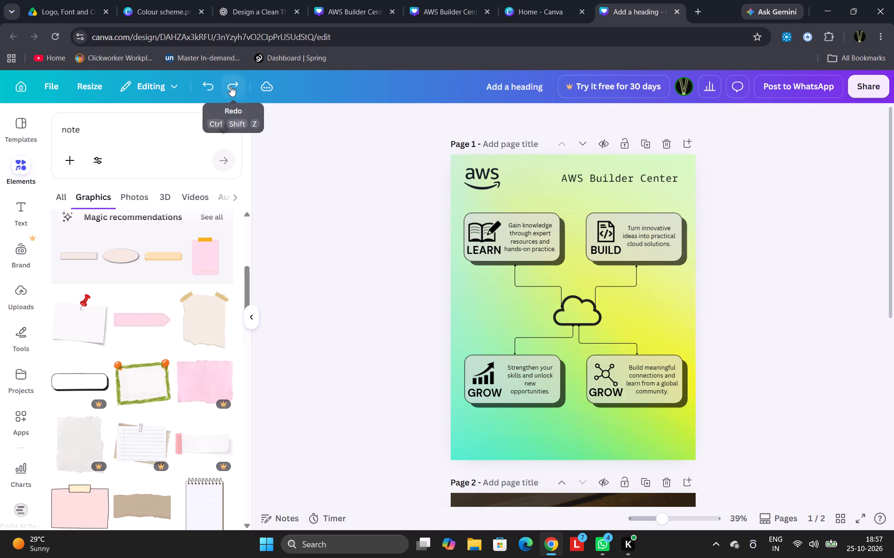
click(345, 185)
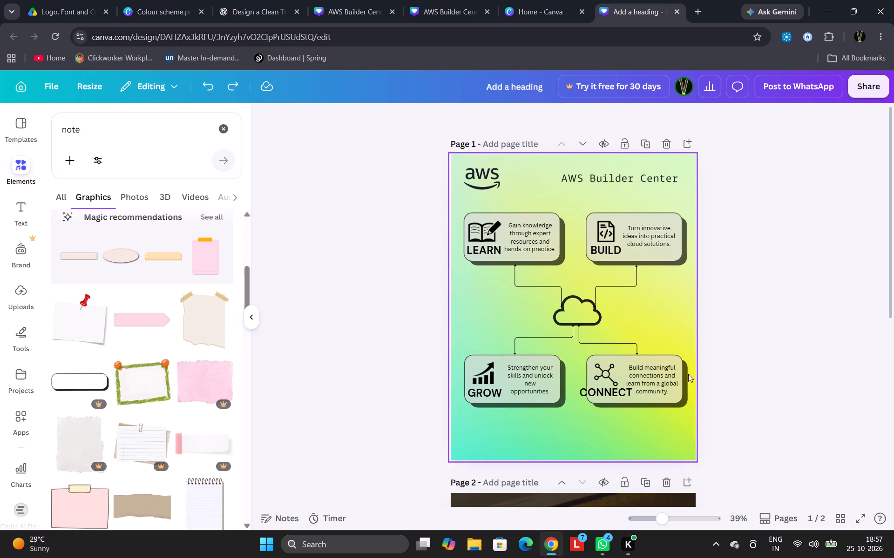
click(663, 377)
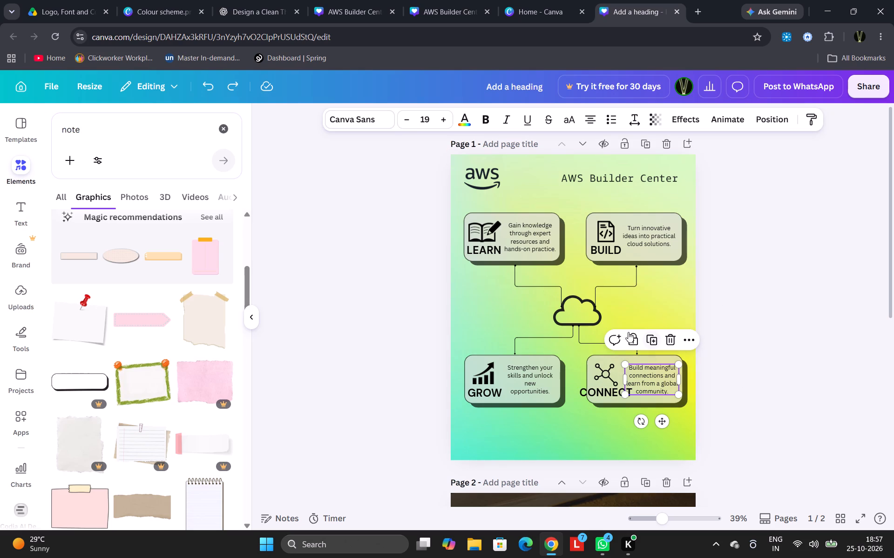
drag(622, 378, 627, 376)
key(Up)
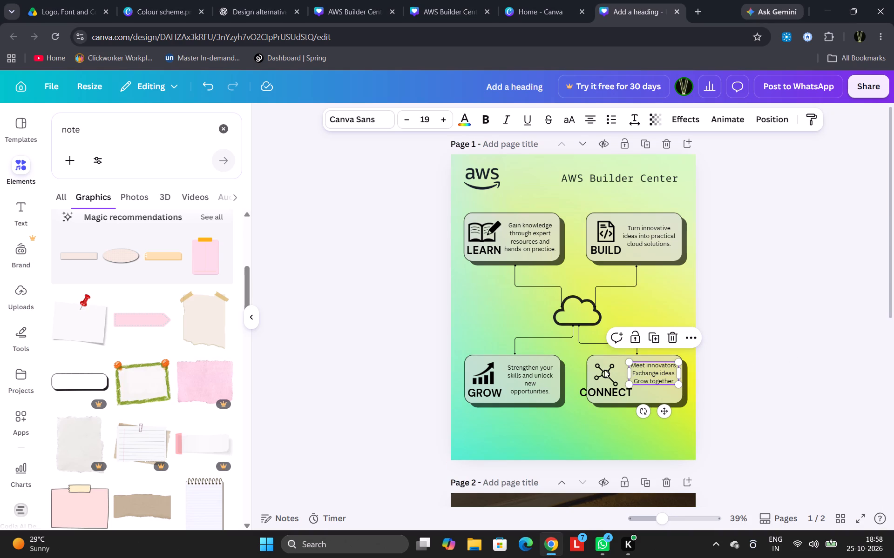
click(624, 369)
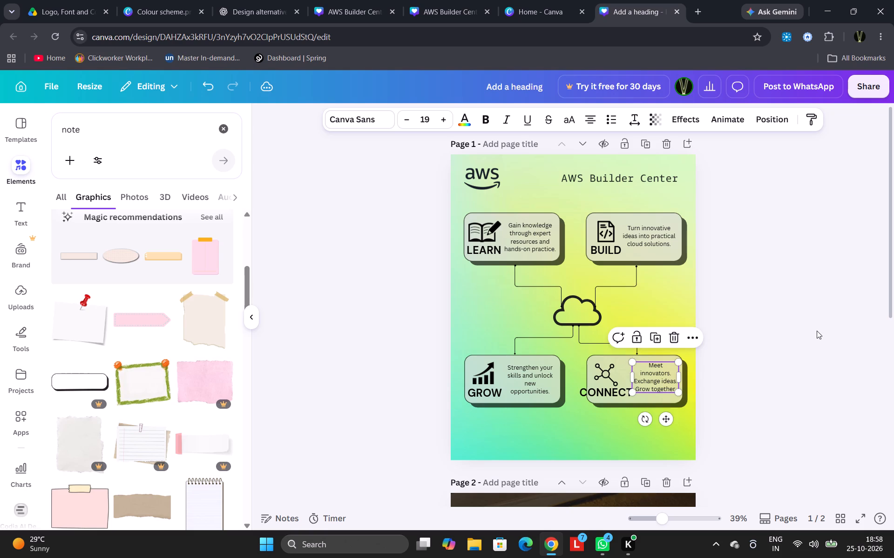
click(818, 332)
Nudge the CONNECT heading to the right until its first letter sits just inside the card's left edge.
click(626, 392)
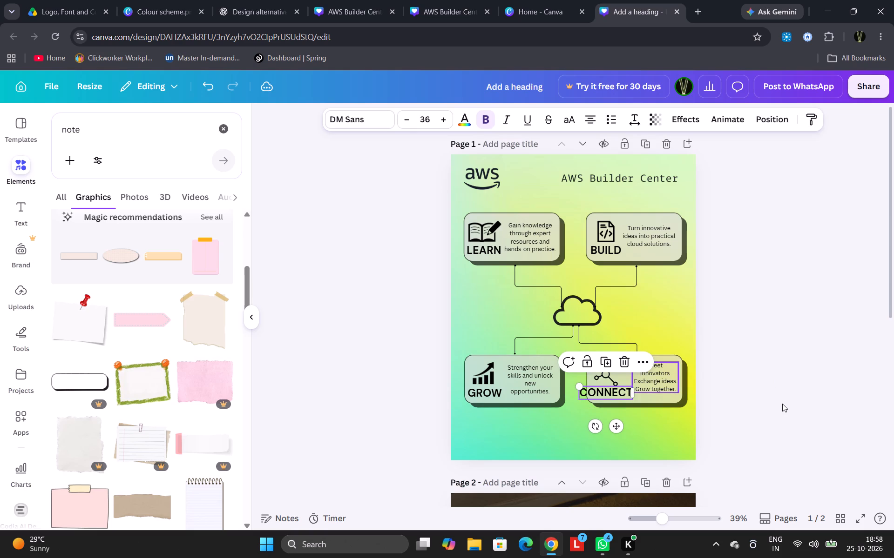
key(Right)
key(Right)
key(Right)
key(Right)
key(Right)
key(Right)
key(Right)
key(Right)
key(Right)
key(Right)
key(Right)
key(Right)
key(Right)
key(Right)
key(Right)
key(Right)
key(Right)
key(Right)
key(Right)
key(Right)
key(Right)
key(Right)
key(Right)
key(Right)
key(Right)
key(Right)
key(Right)
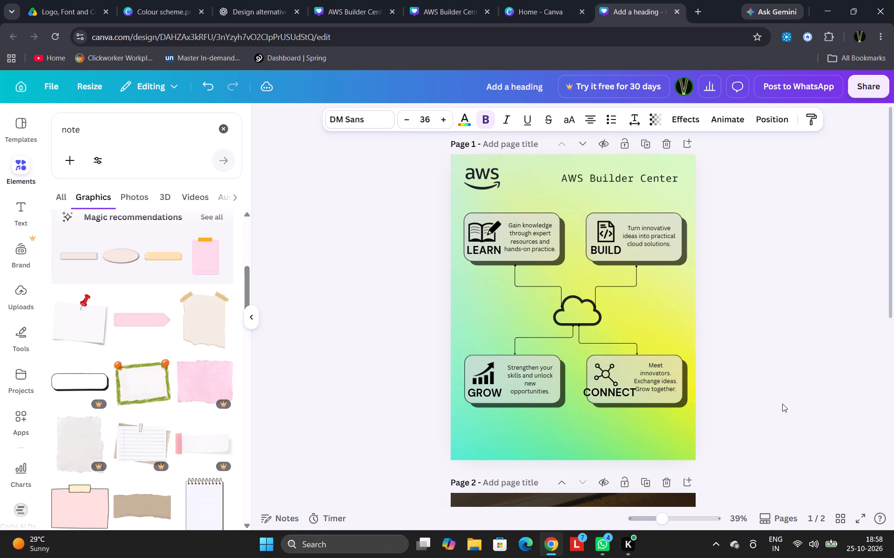
key(Right)
key(Right)
key(Right)
key(Right)
key(Right)
key(Right)
key(Right)
key(Right)
key(Right)
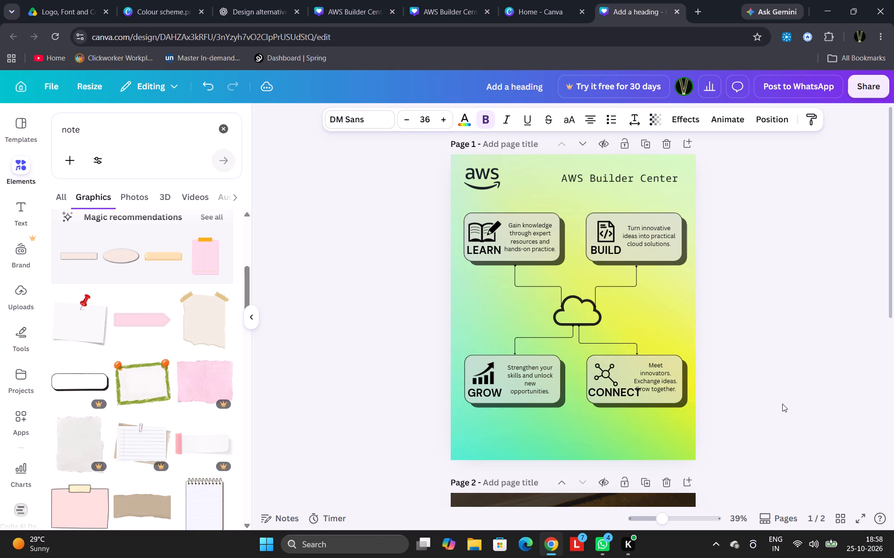
key(Right)
key(Right)
key(Right)
key(Right)
key(Right)
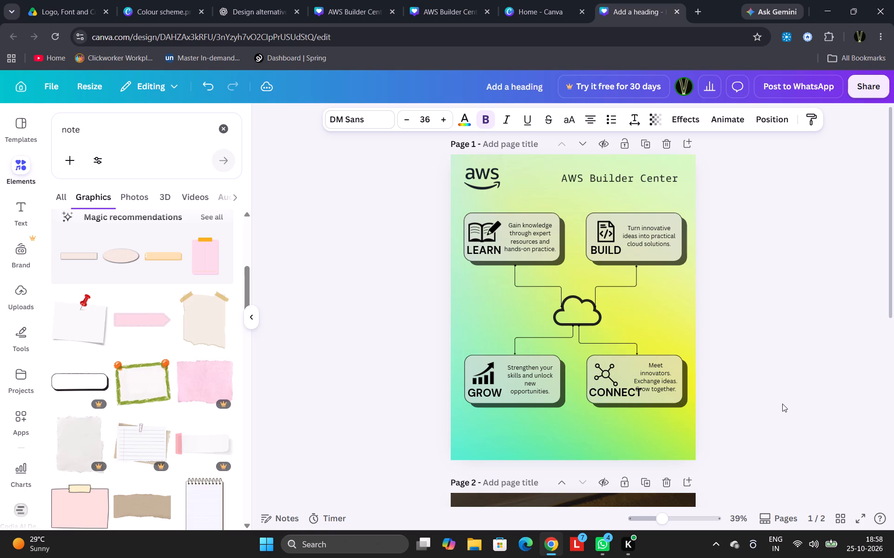
key(Left)
click(782, 354)
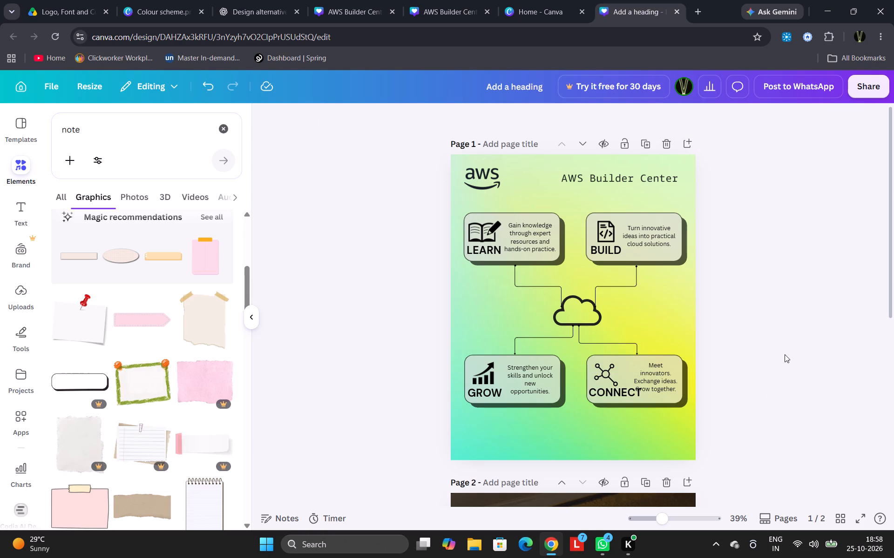
Reduce the font size of the LEARN and BUILD headings in the upper cards to 33.
click(496, 246)
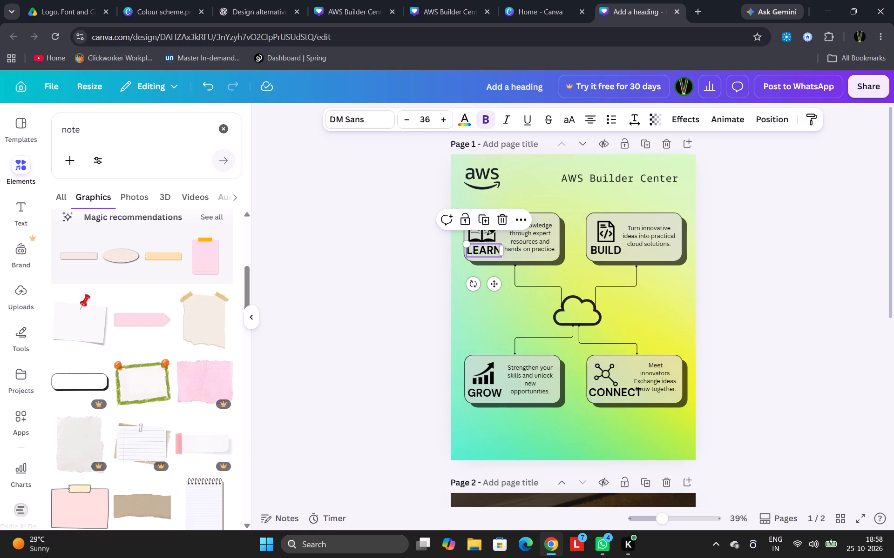
triple_click(404, 118)
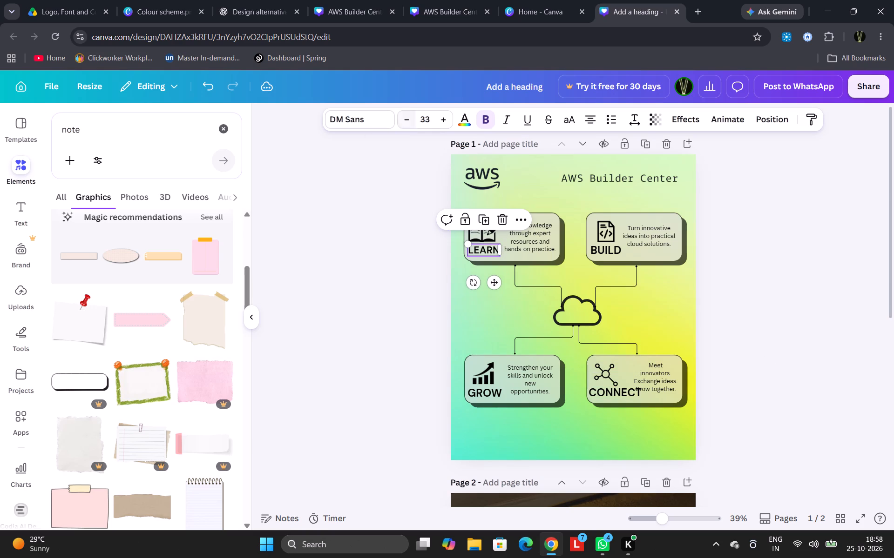
click(387, 223)
click(488, 253)
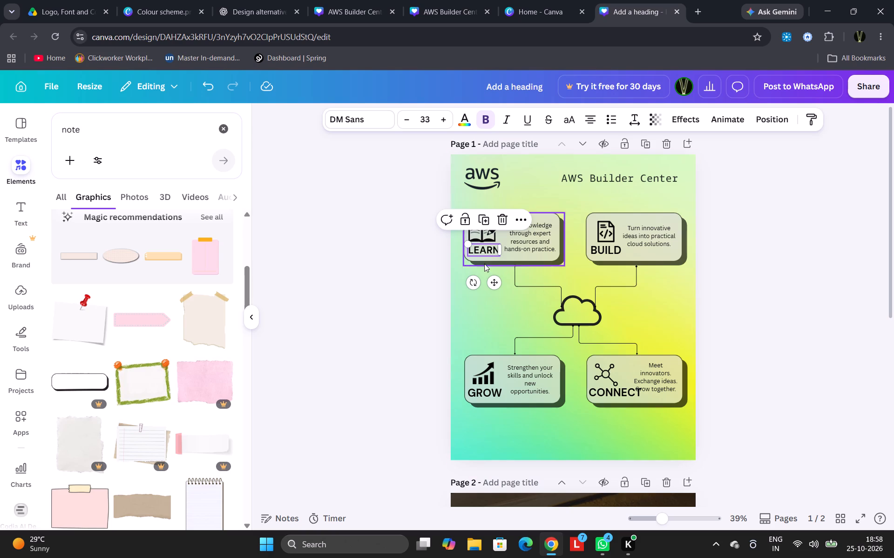
drag(380, 285, 385, 286)
click(623, 247)
click(609, 250)
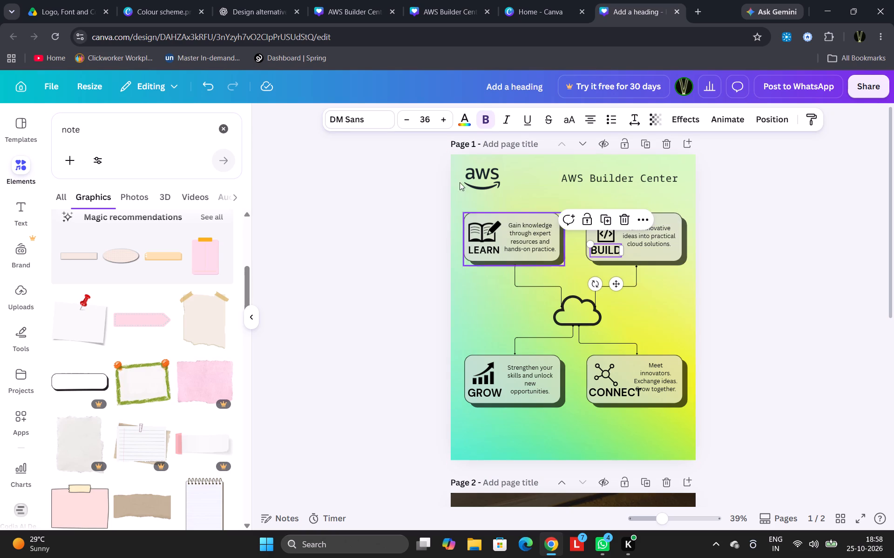
triple_click(406, 124)
click(411, 252)
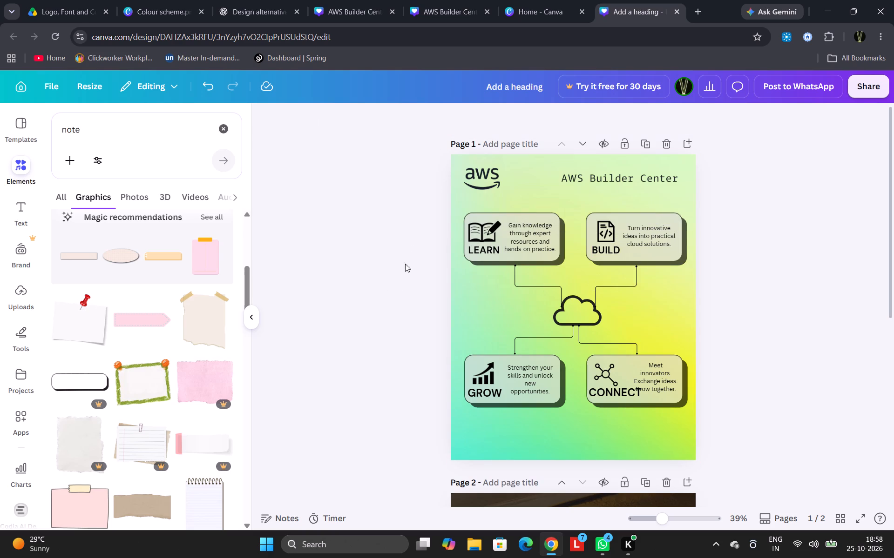
Reduce the font size of the GROW and CONNECT headings in the lower cards to 33.
click(491, 391)
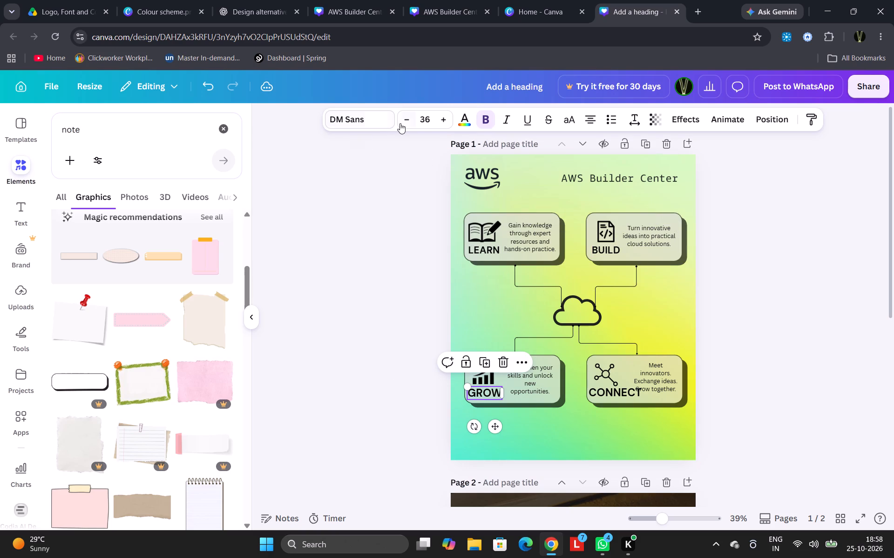
triple_click(400, 123)
click(382, 264)
click(616, 395)
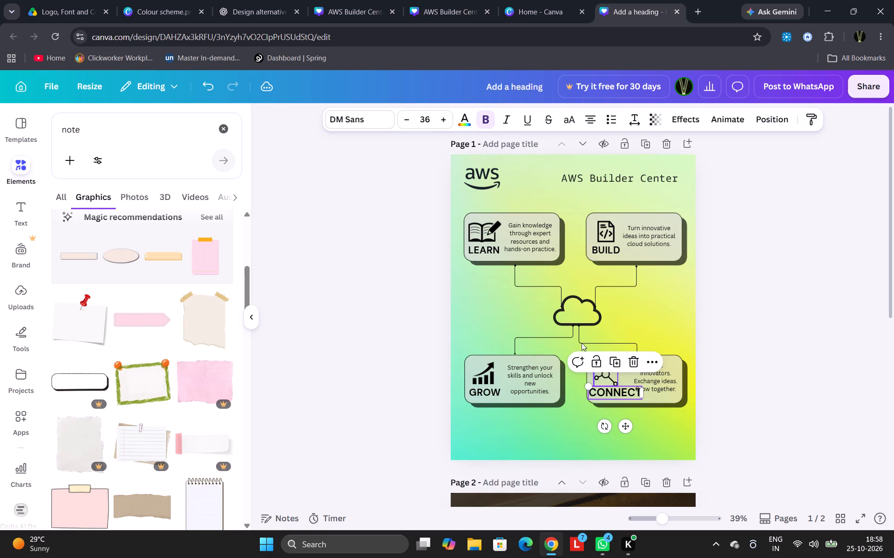
triple_click(405, 121)
click(324, 272)
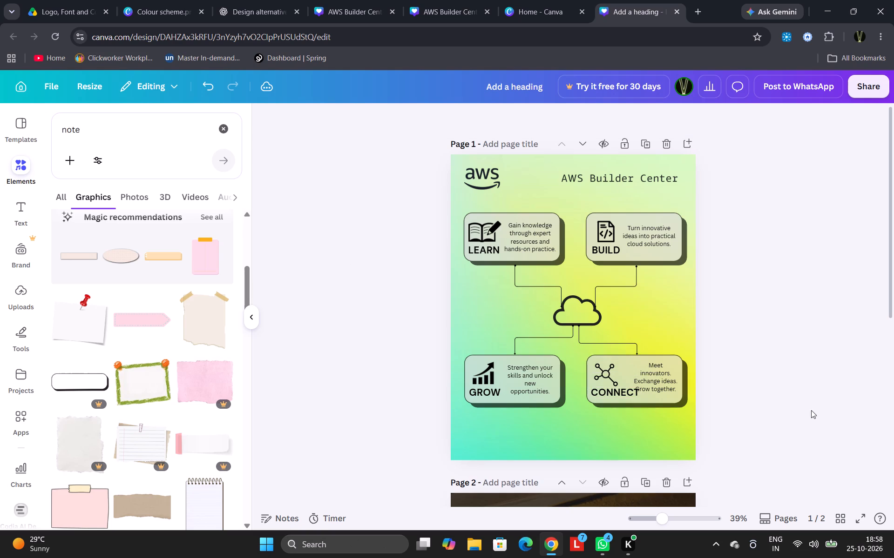
Nudge the CONNECT heading slightly to the left within its card.
click(610, 391)
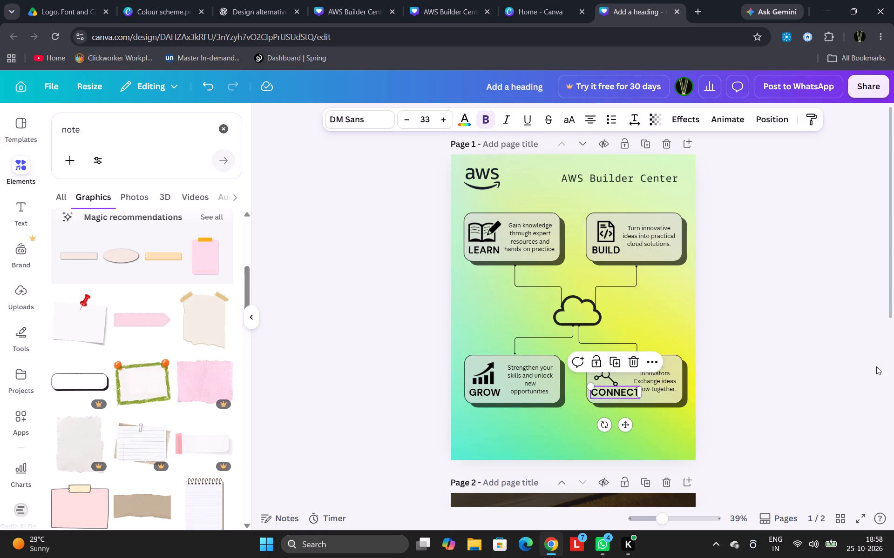
key(Left)
key(Left)
click(863, 377)
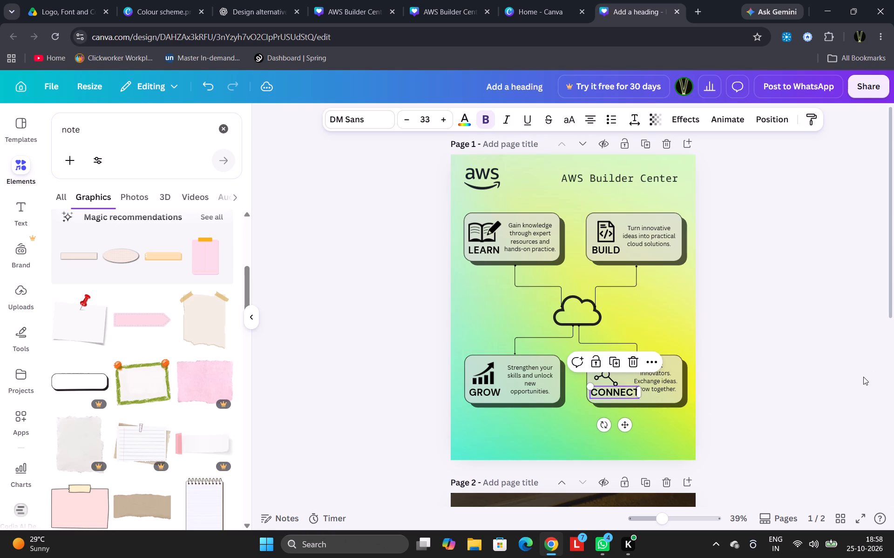
Narrow the CONNECT description's text box from its inner side so it clears the heading and wraps onto five lines.
click(658, 371)
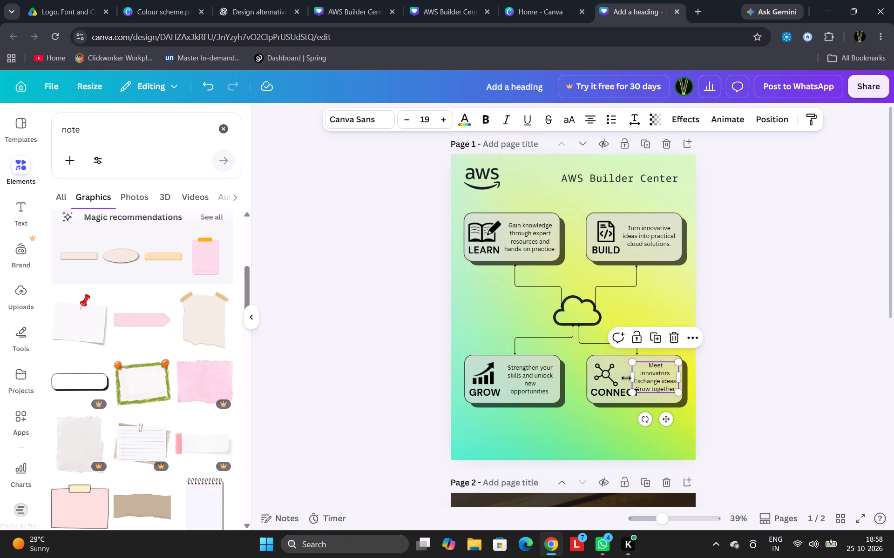
drag(629, 378, 636, 377)
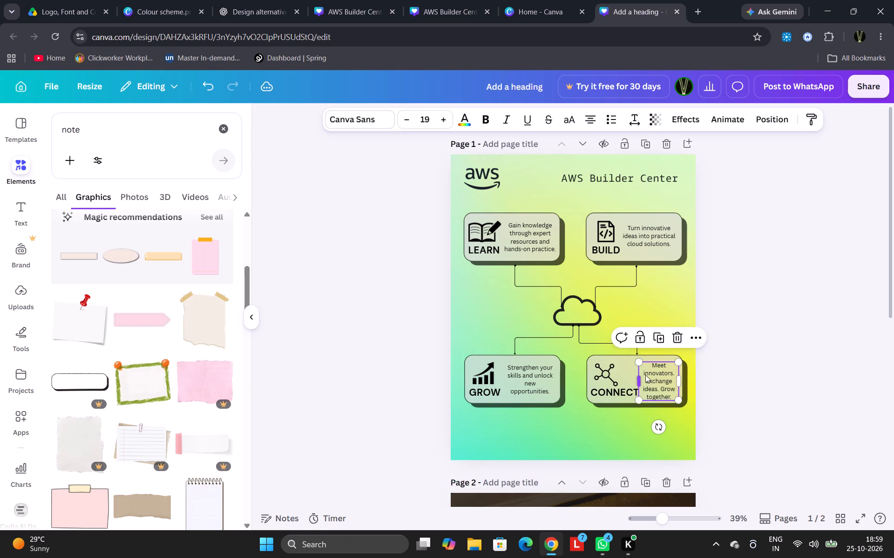
drag(760, 350, 764, 350)
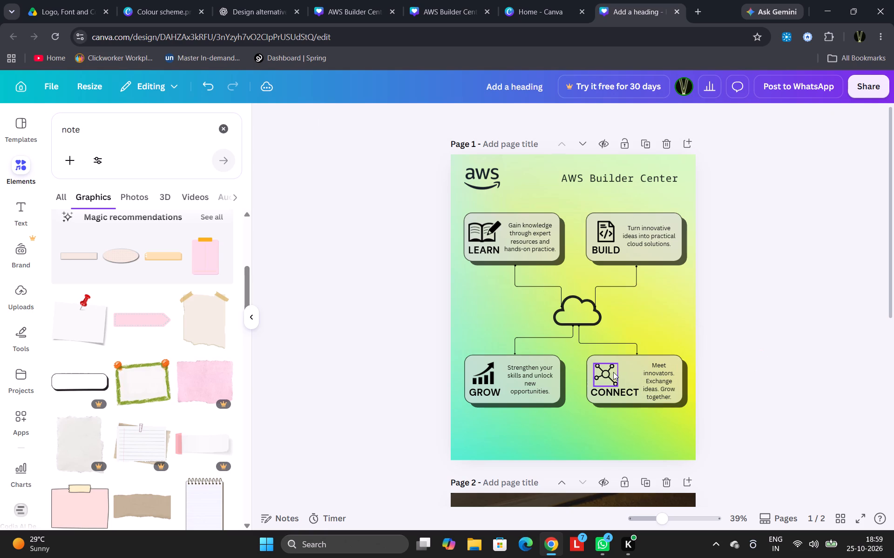
Nudge the network icon in the CONNECT card slightly to the right so it sits more centrally above its heading.
click(613, 372)
key(Right)
key(Right)
key(Right)
key(Right)
key(Right)
key(Right)
key(Right)
key(Right)
key(Right)
key(Right)
key(Right)
key(Right)
key(Right)
key(Right)
key(Right)
key(Right)
key(Right)
key(Right)
key(Right)
key(Right)
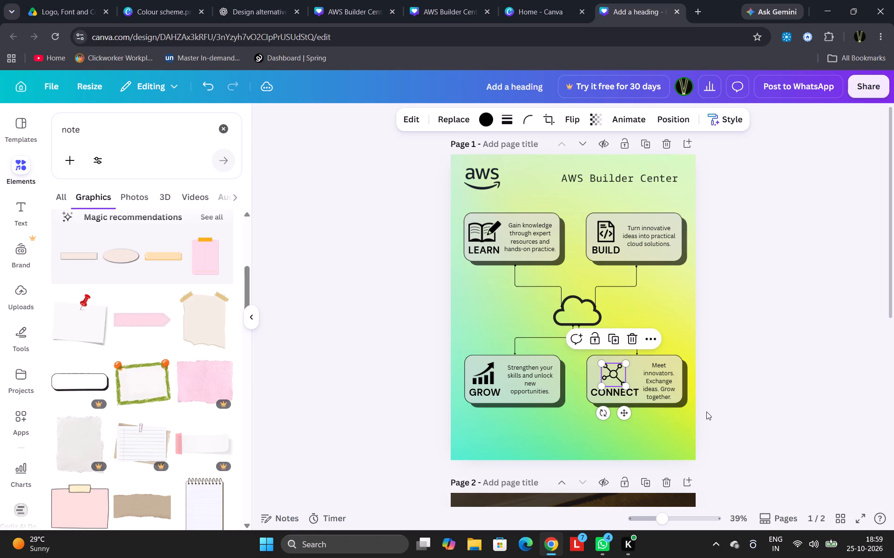
key(Left)
click(716, 398)
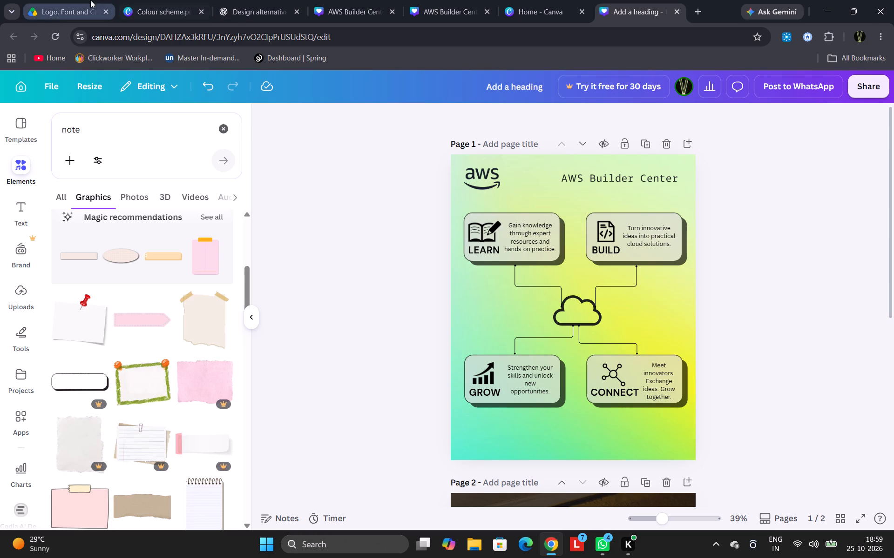
Open Instagram in a new browser tab.
click(704, 9)
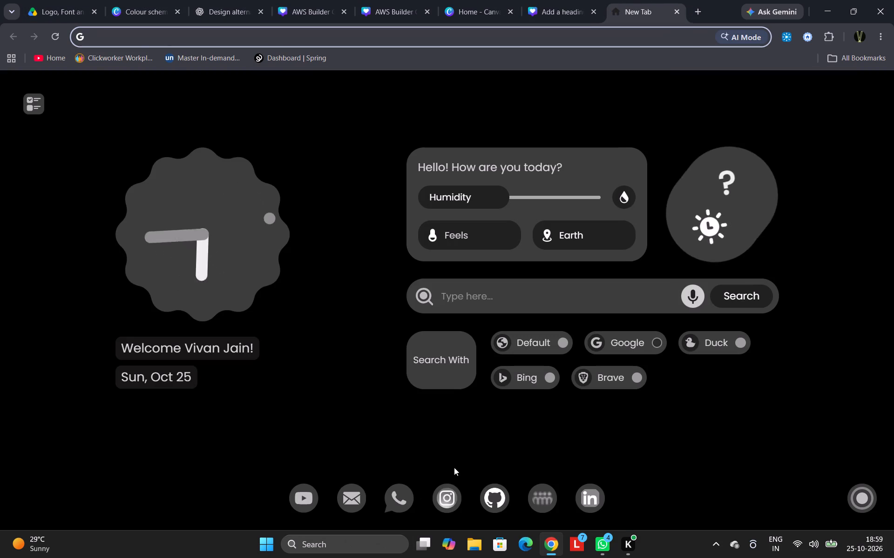
click(442, 492)
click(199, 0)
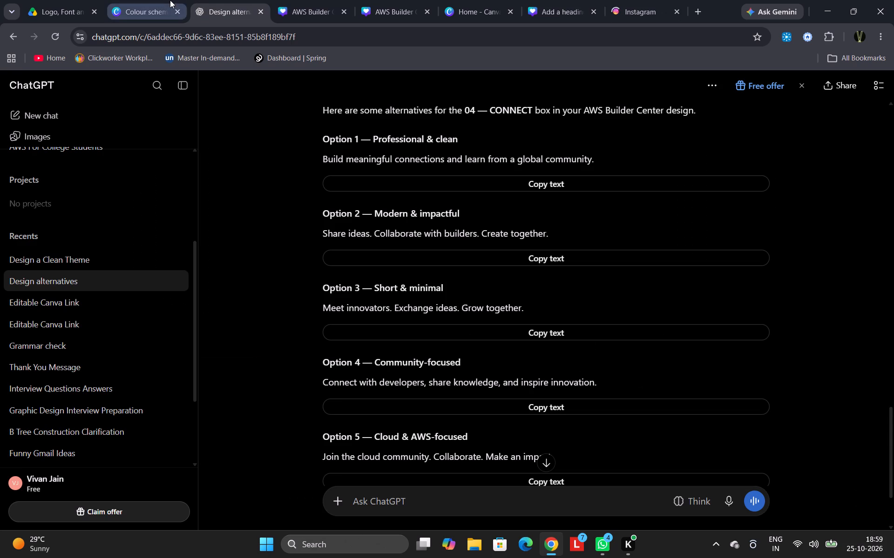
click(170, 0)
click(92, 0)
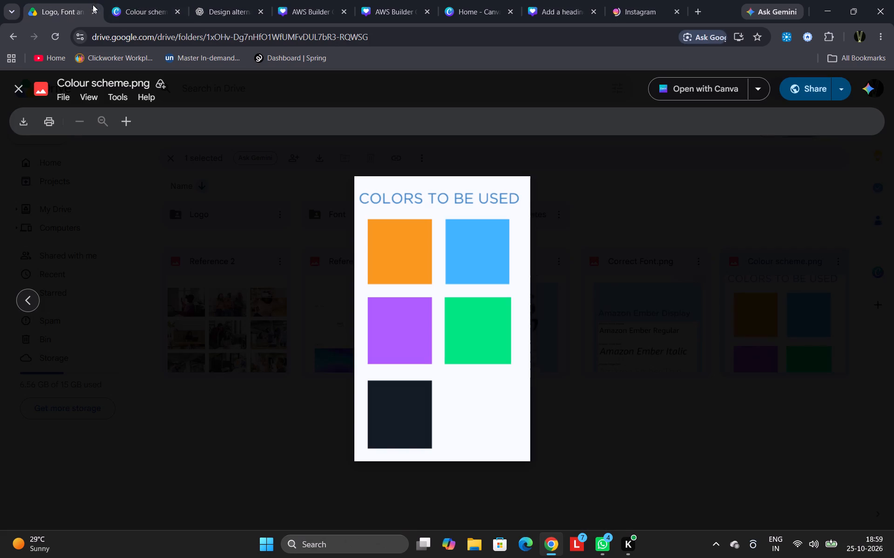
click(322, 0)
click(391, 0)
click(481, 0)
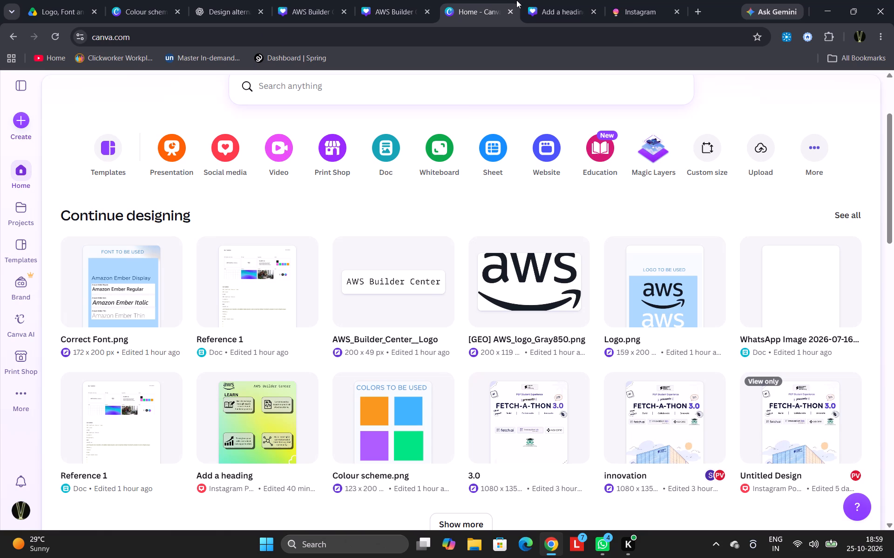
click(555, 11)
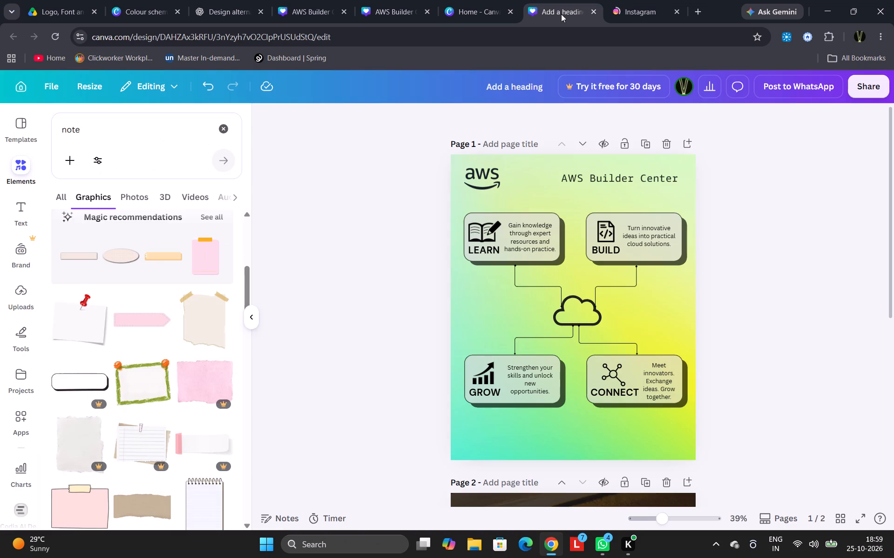
Switch to Instagram and open the direct messages inbox.
click(616, 0)
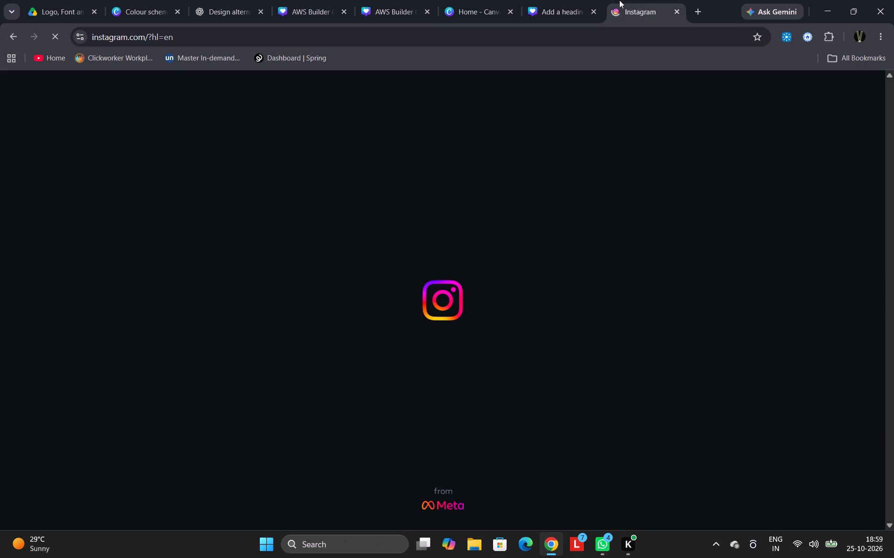
click(14, 241)
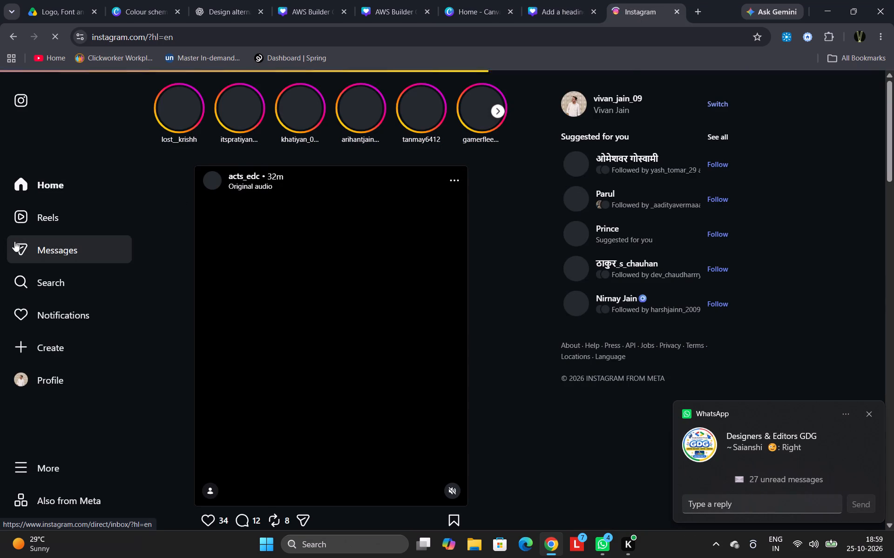
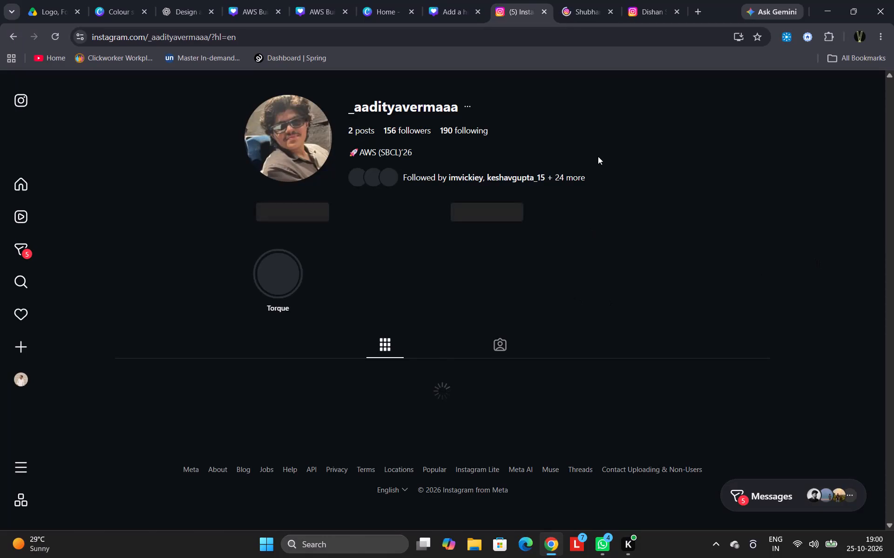
Review the AWS Builder Center posts on the open Instagram profiles and compare their layouts with the four-card poster in Canva.
click(566, 0)
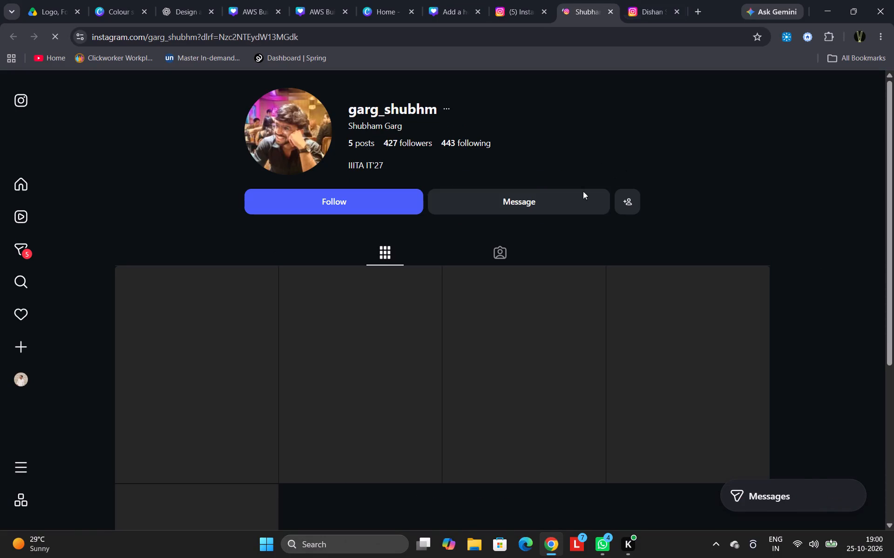
click(651, 0)
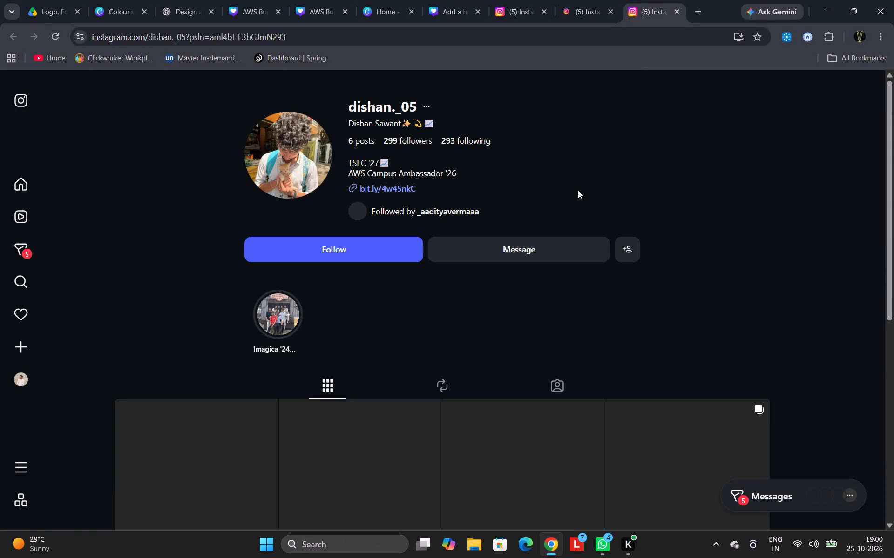
click(569, 0)
scroll(592, 174, down, 4)
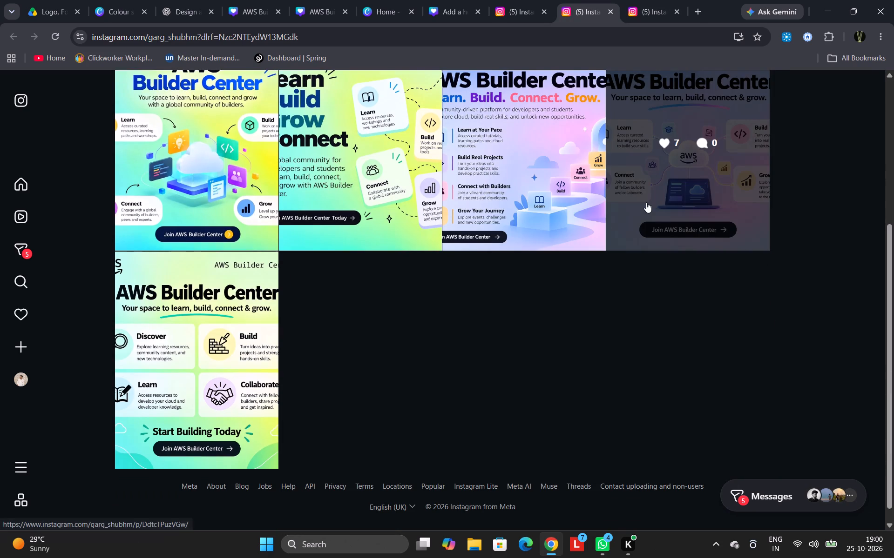
click(629, 0)
scroll(434, 399, down, 4)
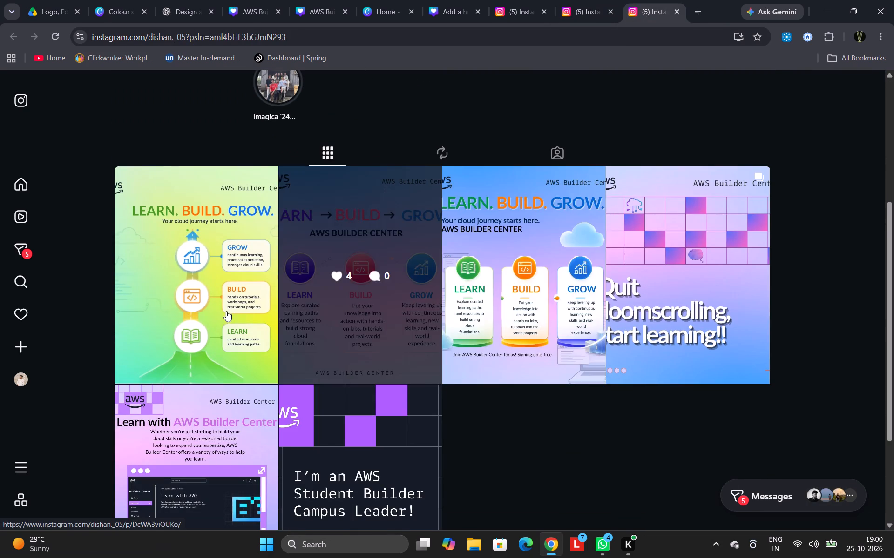
click(363, 293)
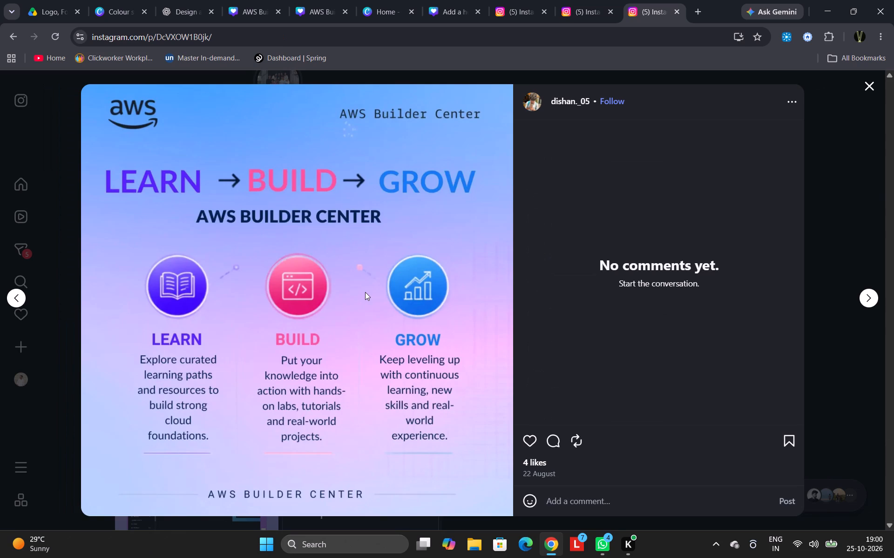
click(107, 0)
click(386, 0)
click(333, 0)
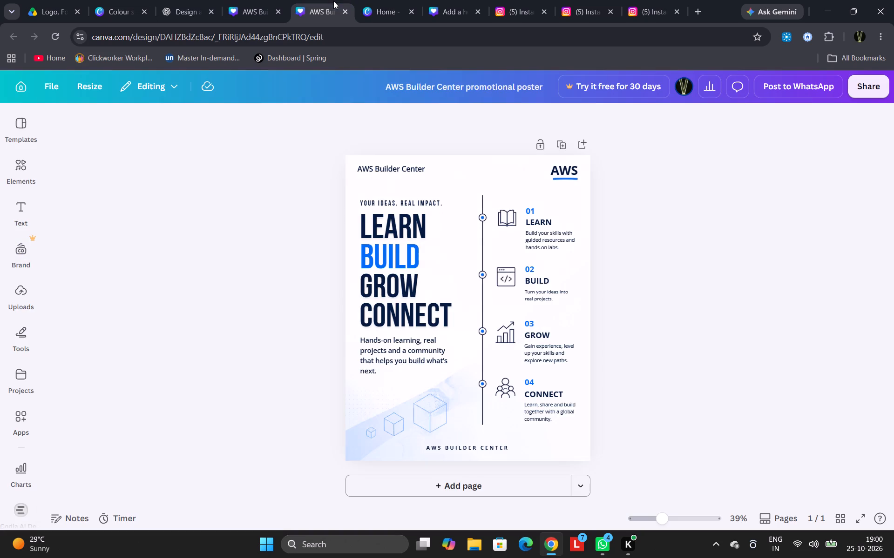
click(441, 0)
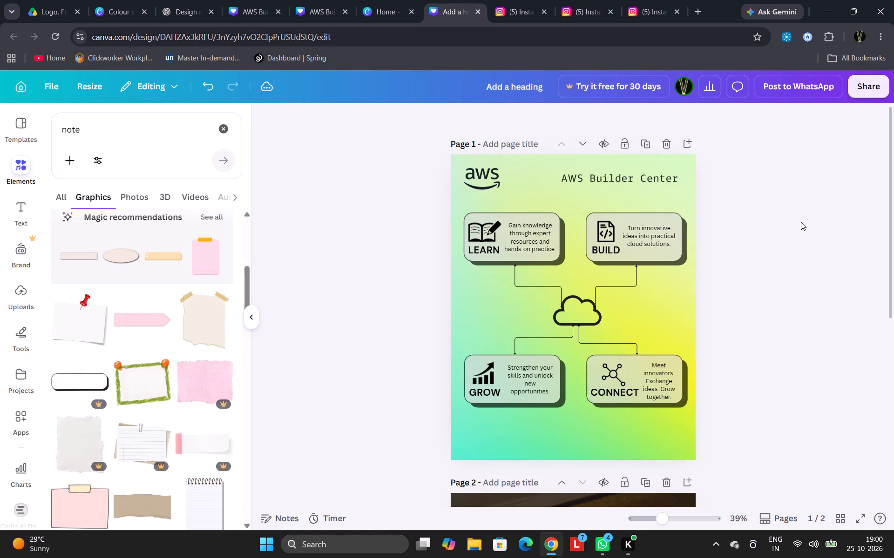
click(584, 3)
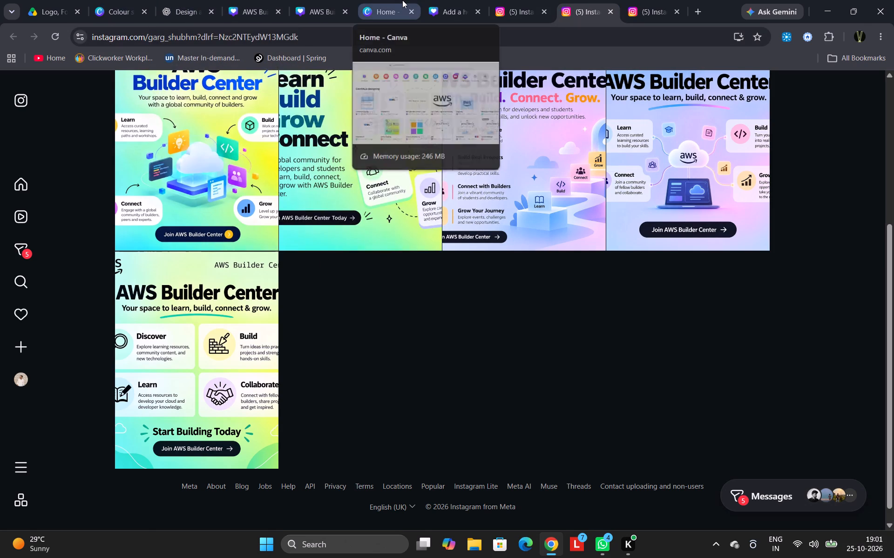
click(455, 0)
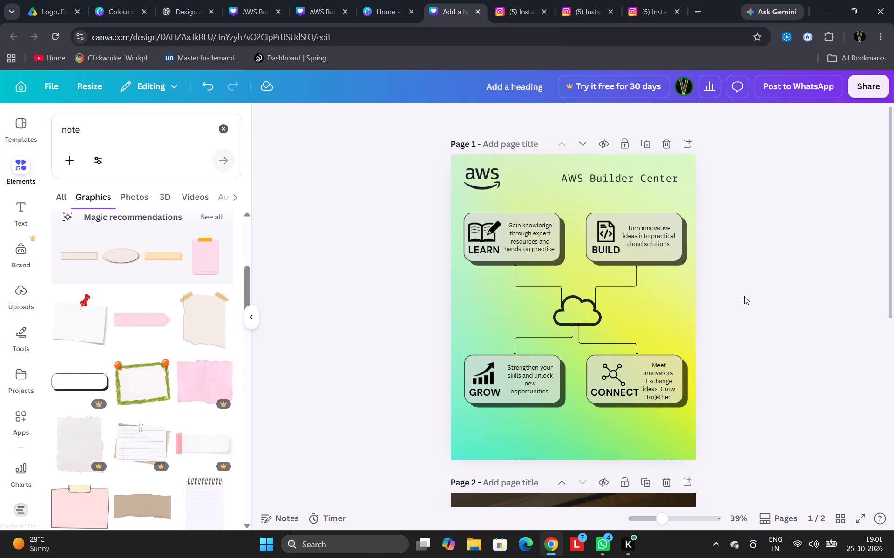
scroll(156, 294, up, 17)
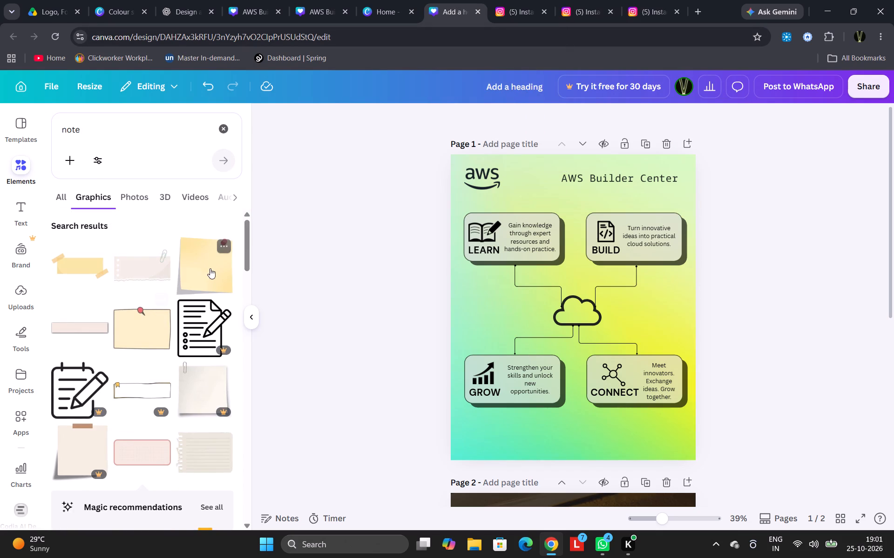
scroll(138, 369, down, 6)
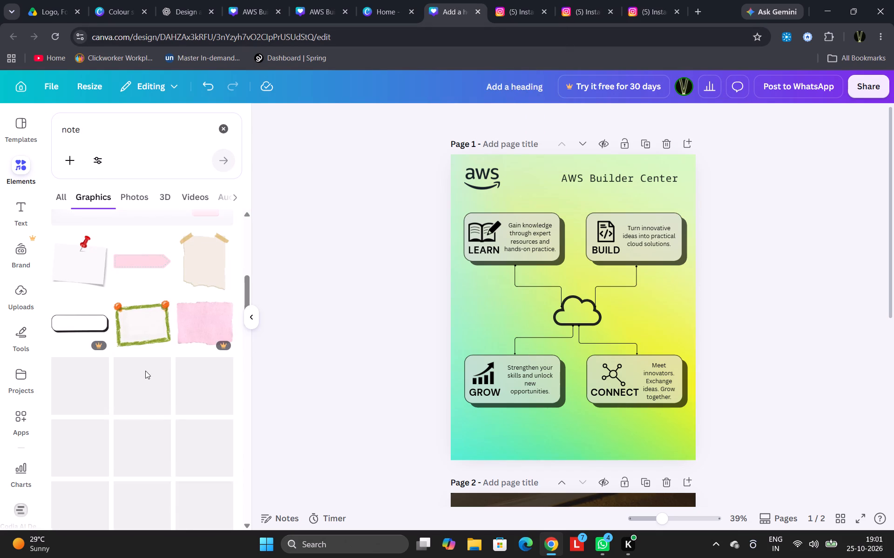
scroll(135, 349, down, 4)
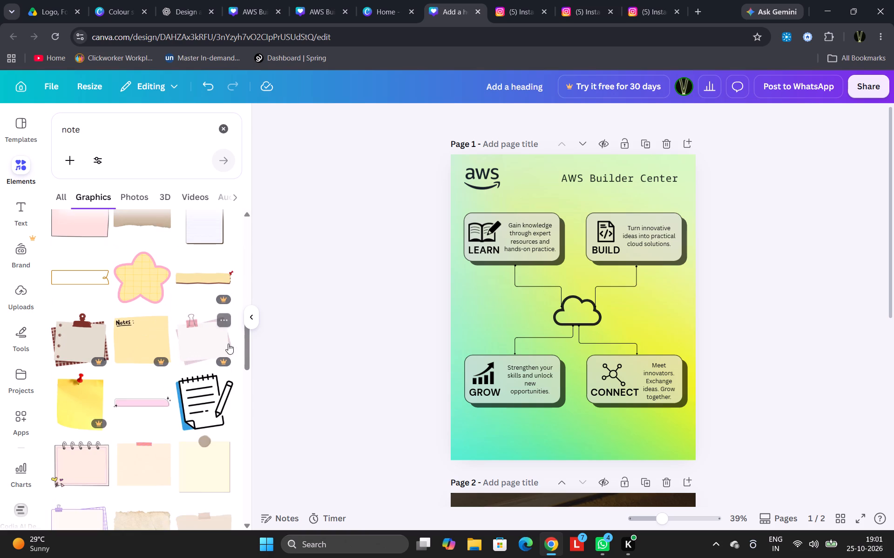
Select the background shape of the GROW card on page 1.
click(511, 397)
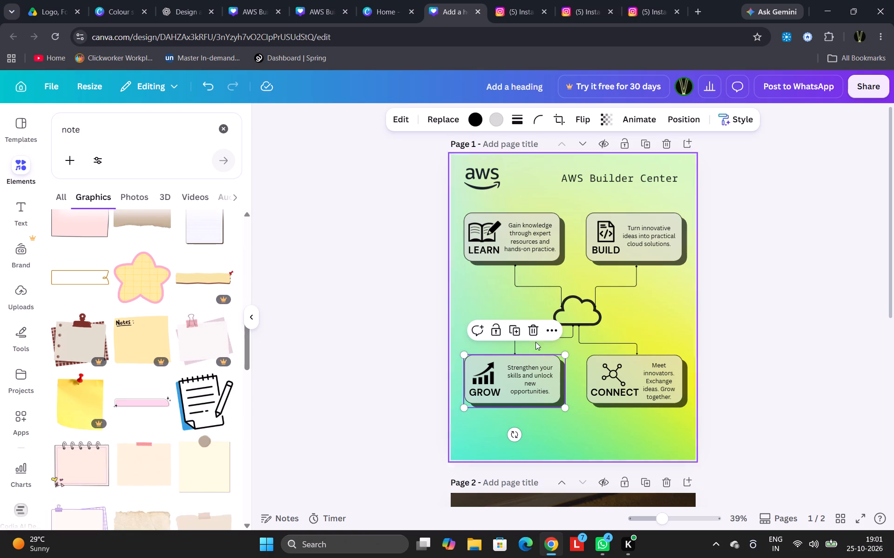
Search the graphics for BLOCK and browse the results for a suitable label shape.
click(352, 371)
scroll(181, 256, up, 20)
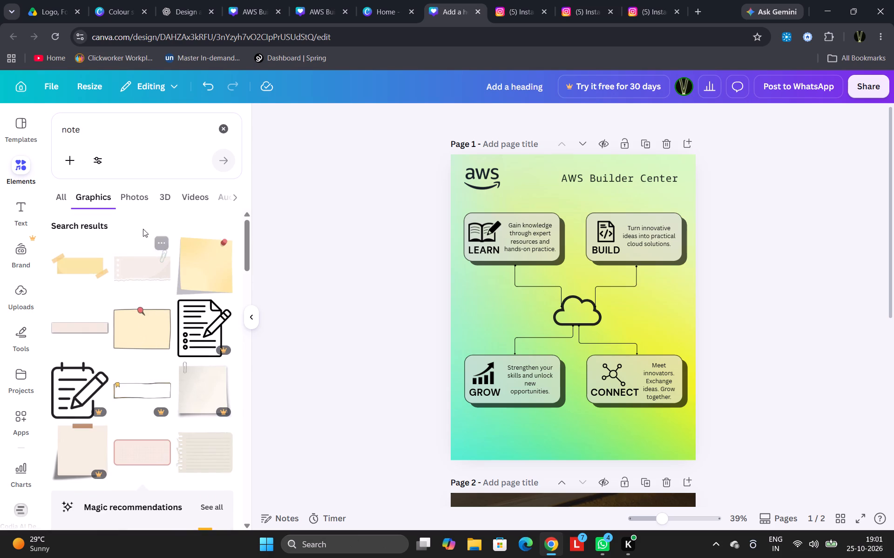
drag(125, 135, 60, 134)
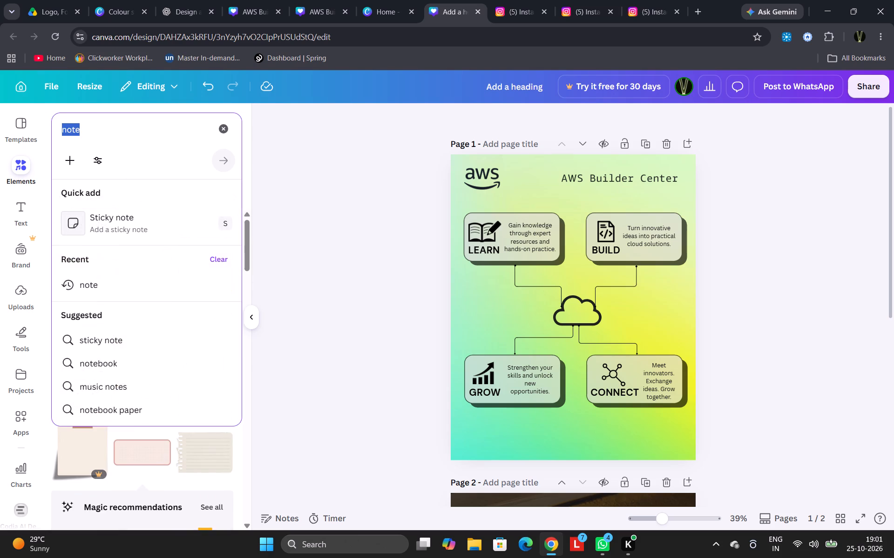
text(BLOCK)
key(Return)
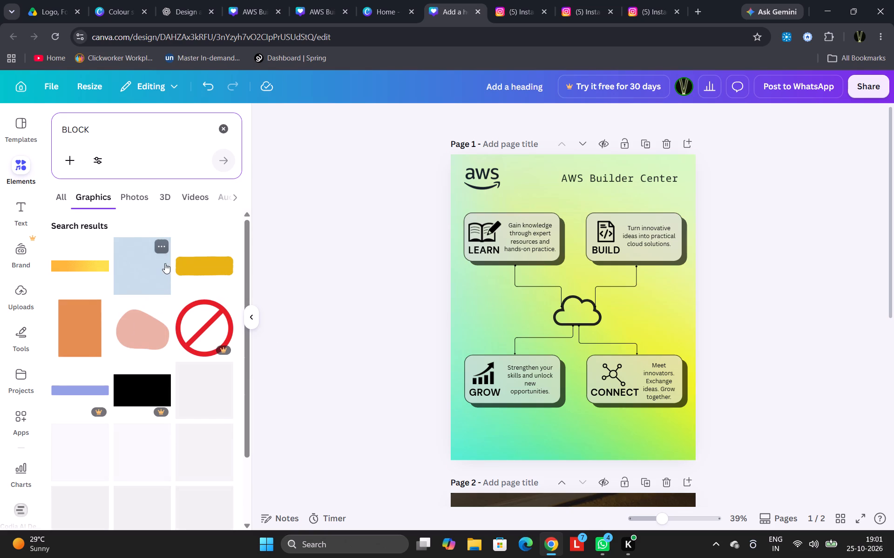
scroll(120, 280, down, 4)
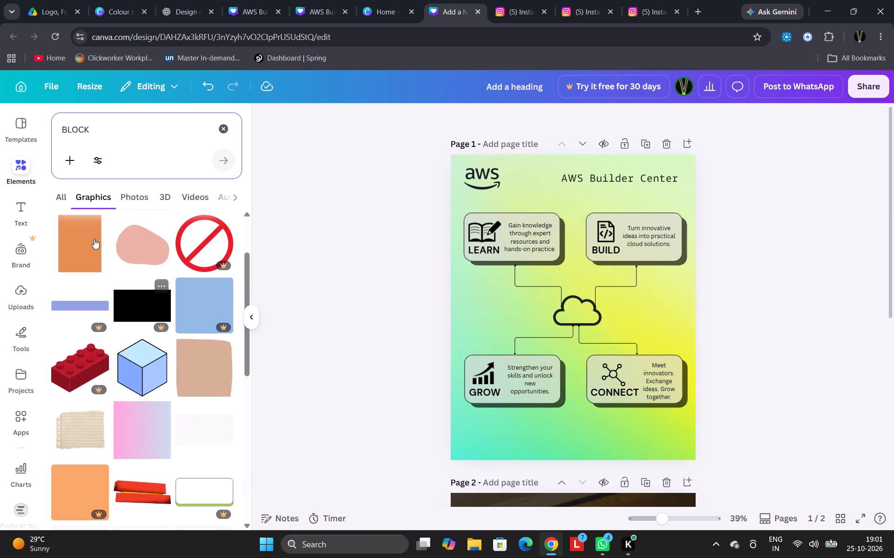
scroll(174, 285, down, 5)
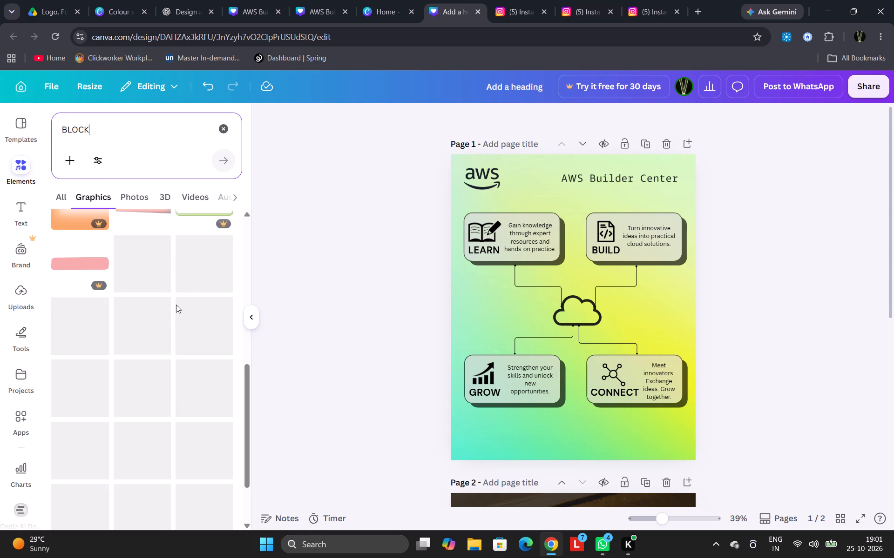
Refine the graphics search to KEY BLOCK.
click(61, 130)
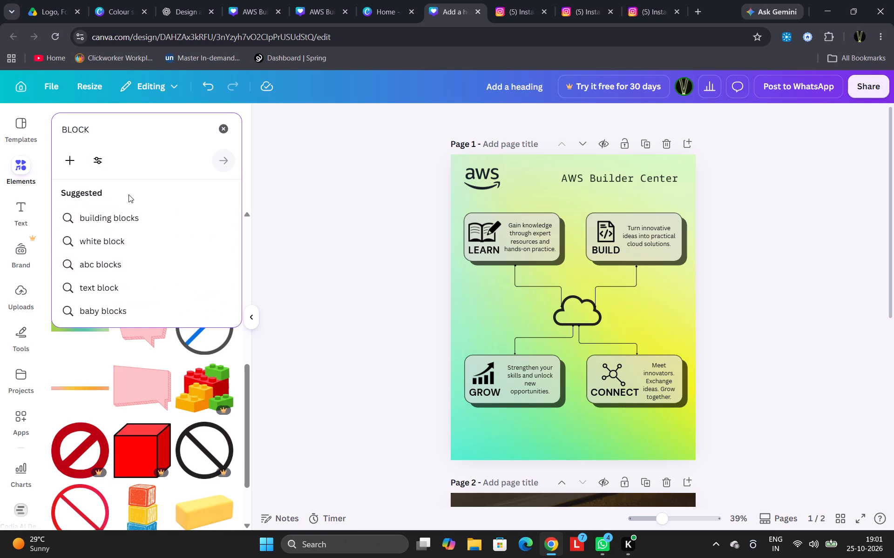
text(KAY)
key(space)
key(Return)
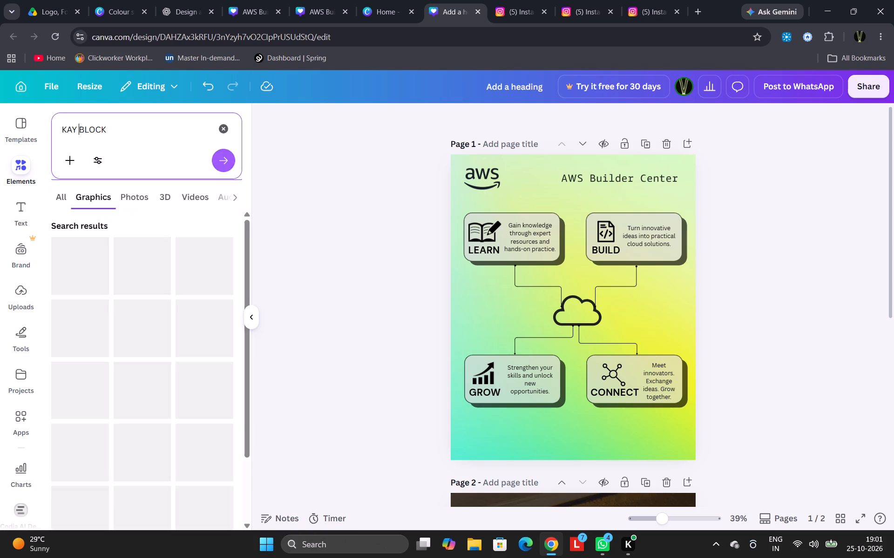
key(Left)
key(Left)
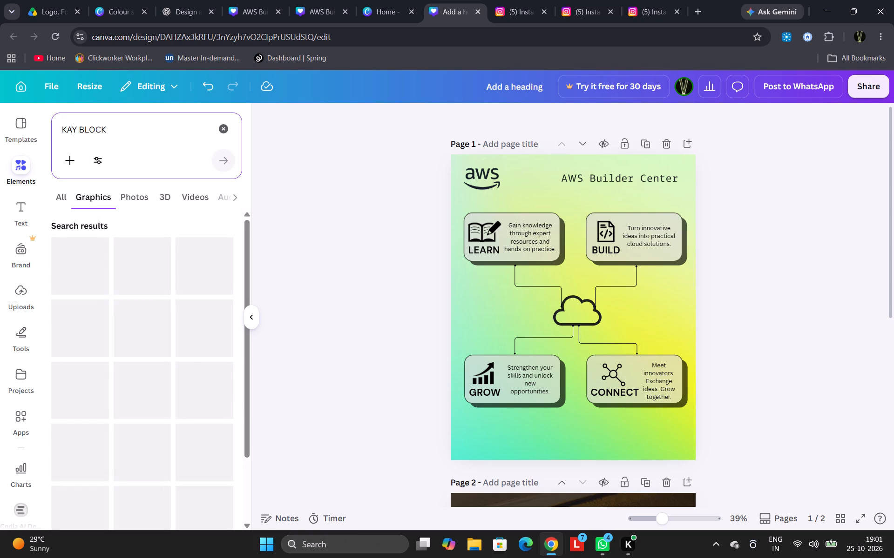
key(Left)
key(Right)
key(BackSpace)
key(e)
key(Return)
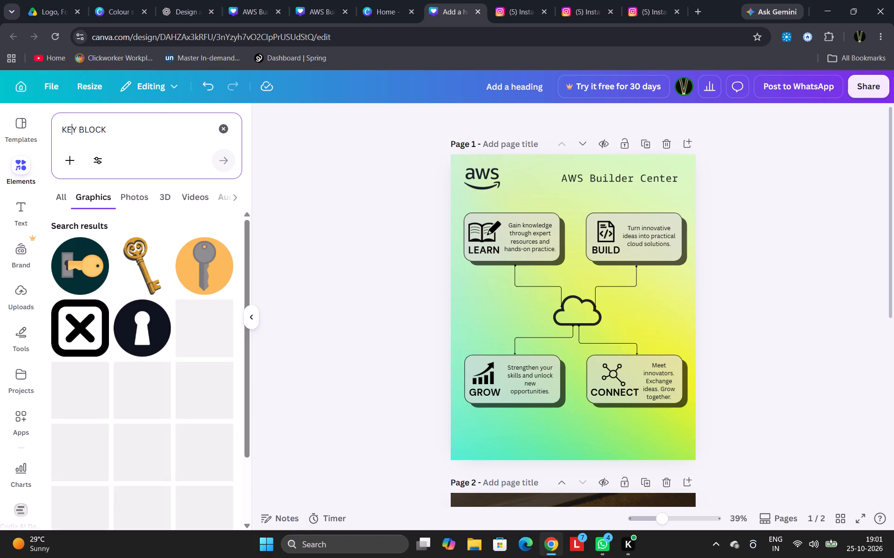
Change the graphics search to NOTE BLOCK and look through the results for a suitable text block.
click(77, 130)
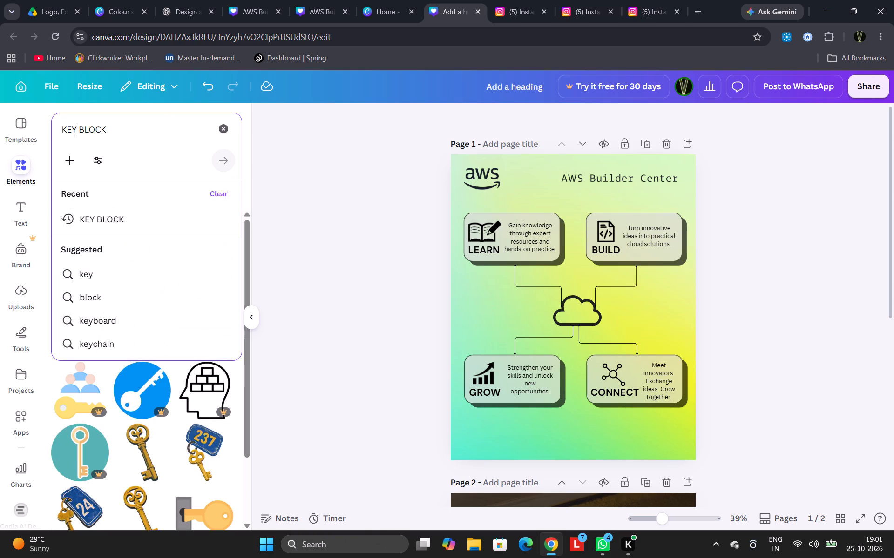
key(BackSpace)
key(BackSpace)
key(BackSpace)
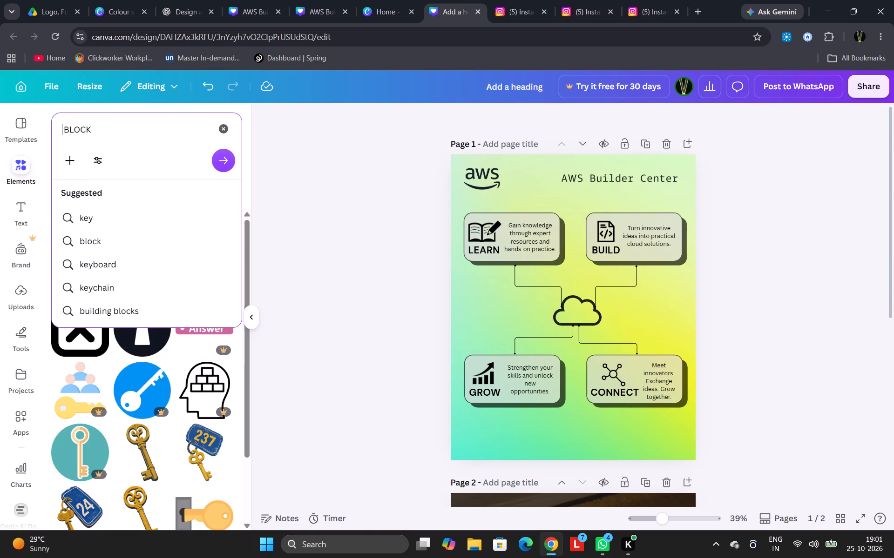
key(BackSpace)
text(NOTE)
key(Return)
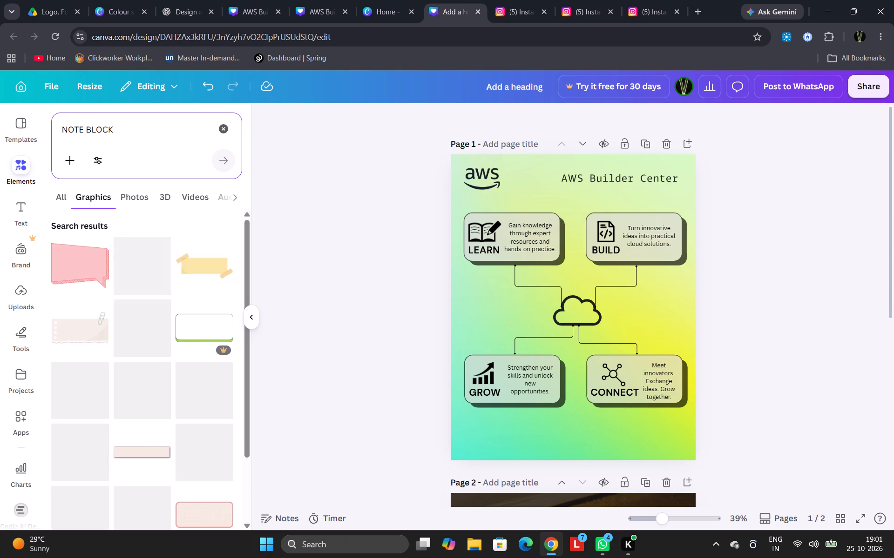
scroll(167, 349, down, 3)
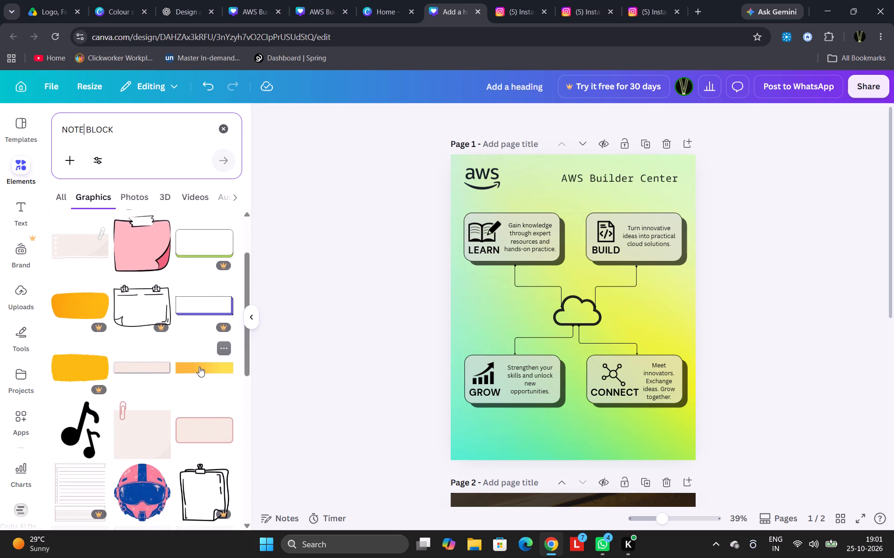
scroll(210, 388, down, 4)
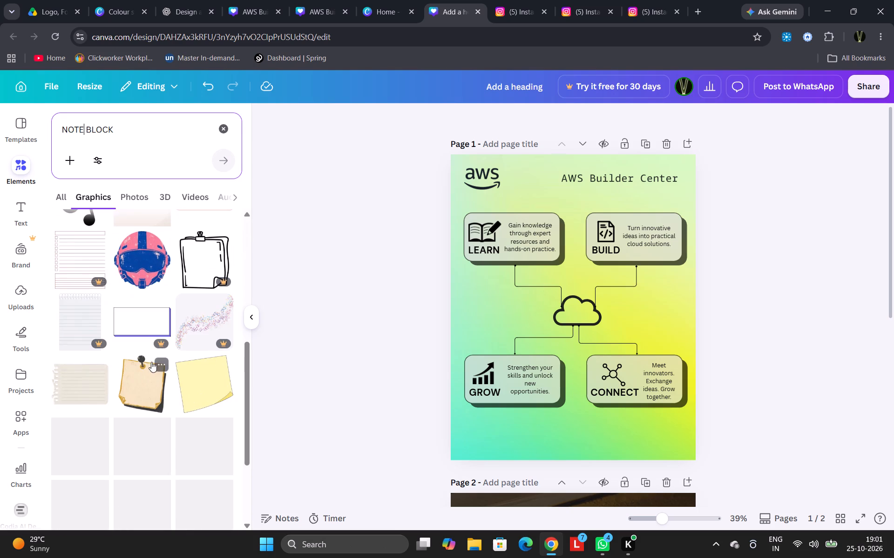
scroll(210, 403, down, 3)
scroll(121, 386, down, 5)
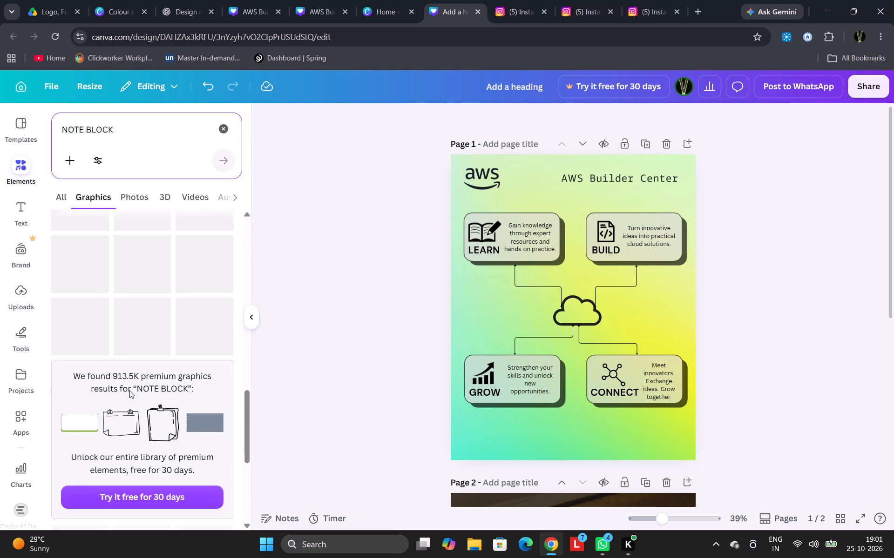
scroll(242, 261, up, 3)
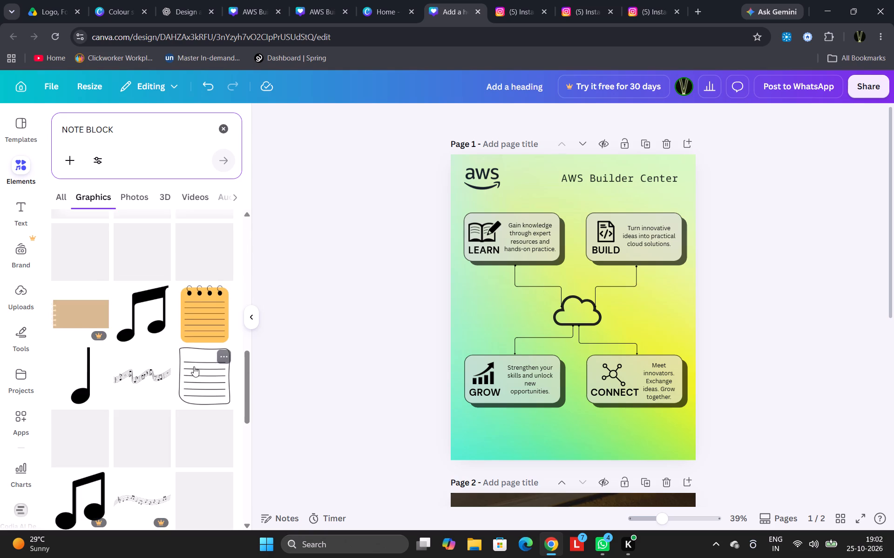
scroll(186, 429, down, 2)
scroll(211, 398, down, 4)
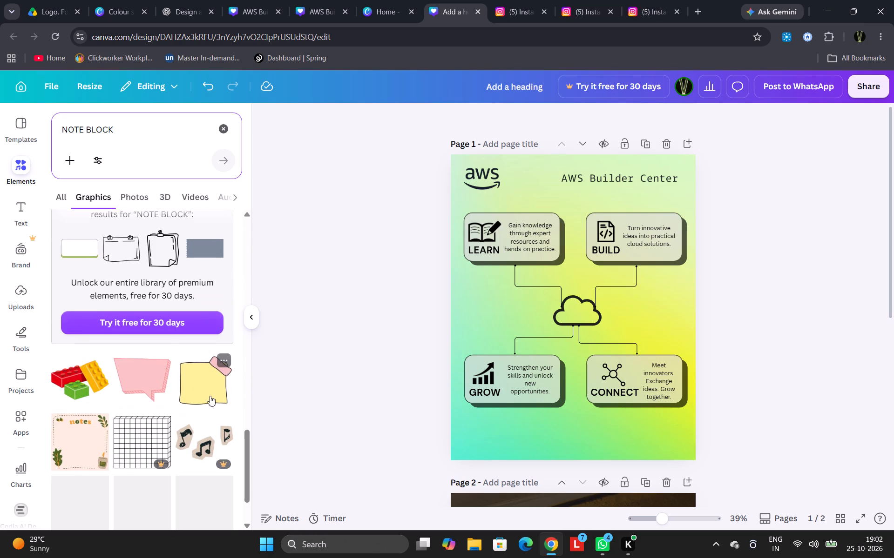
scroll(166, 355, down, 3)
scroll(221, 392, down, 3)
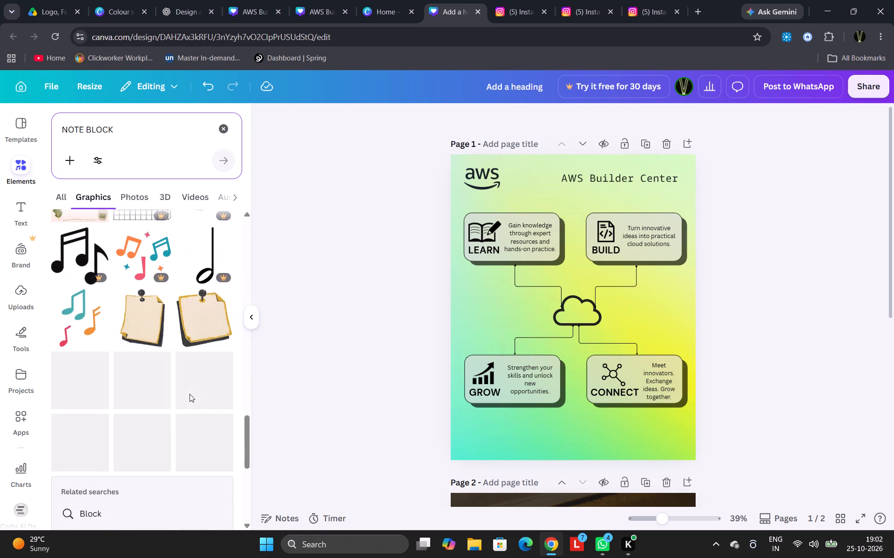
Add a new page after page 2 and delete the serum bottle template page.
scroll(351, 350, down, 8)
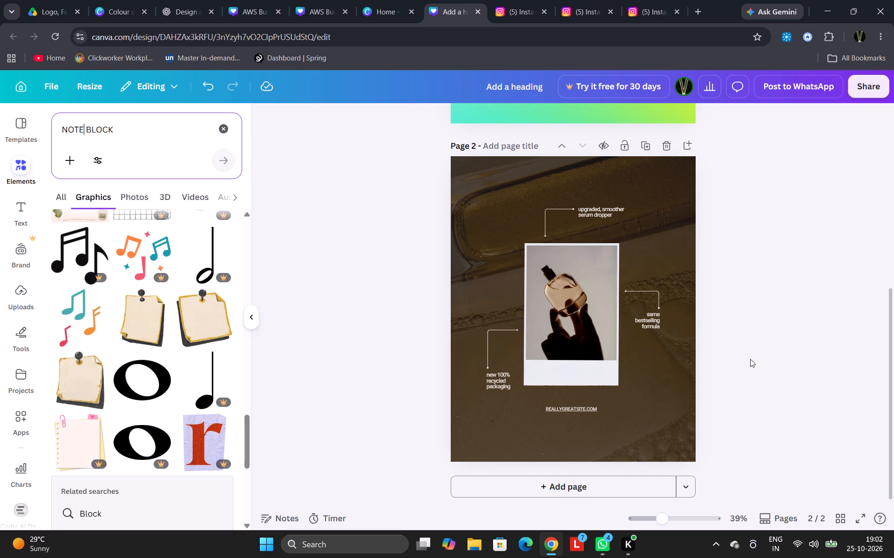
click(606, 495)
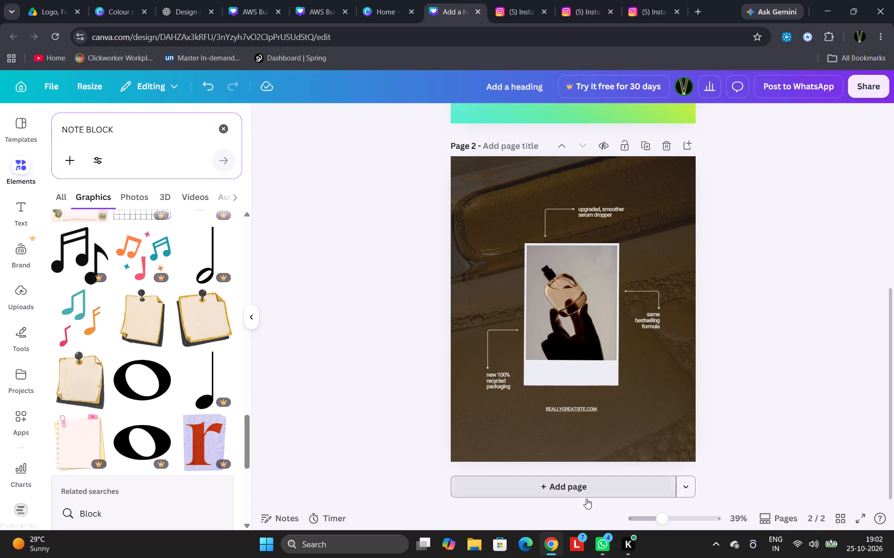
scroll(618, 437, up, 5)
scroll(629, 267, up, 3)
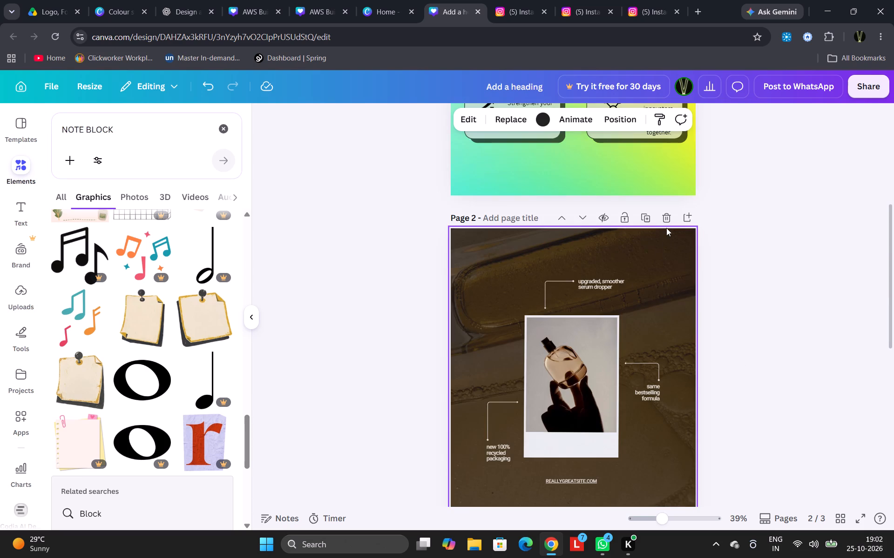
click(665, 220)
click(400, 371)
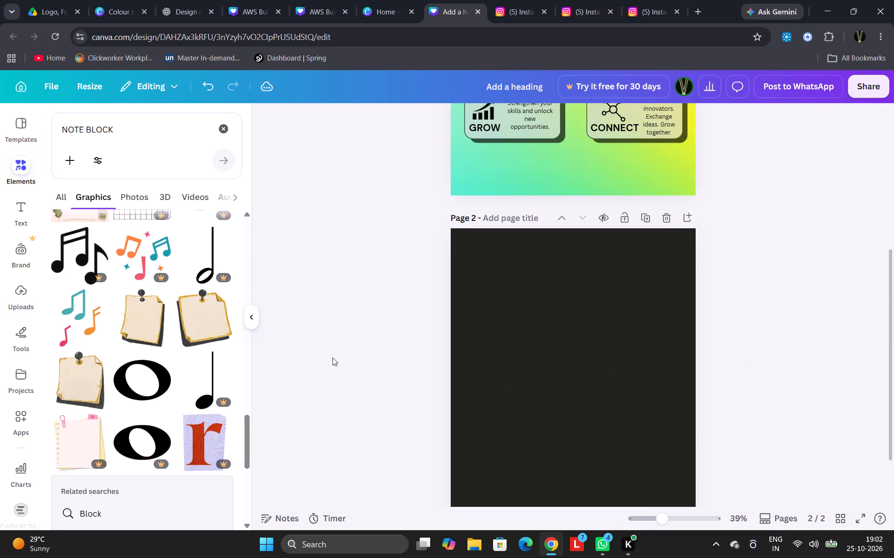
Insert the "Orange Illustrative" volunteer recruiting design from your own project designs onto the empty page 2.
click(20, 387)
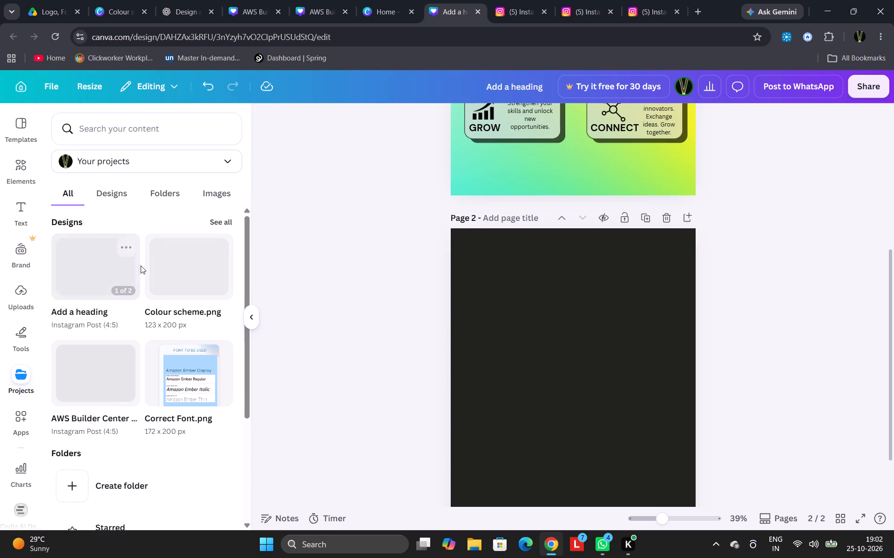
click(219, 219)
scroll(184, 327, down, 4)
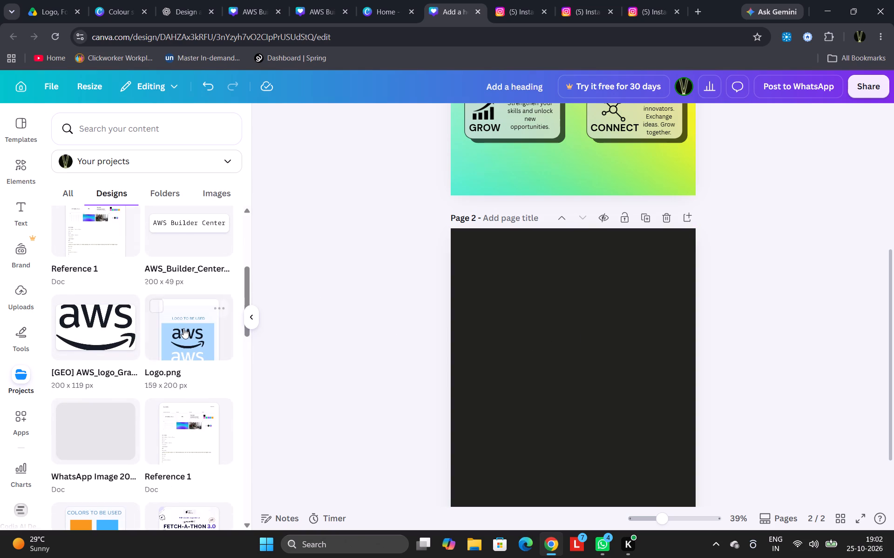
scroll(183, 329, down, 8)
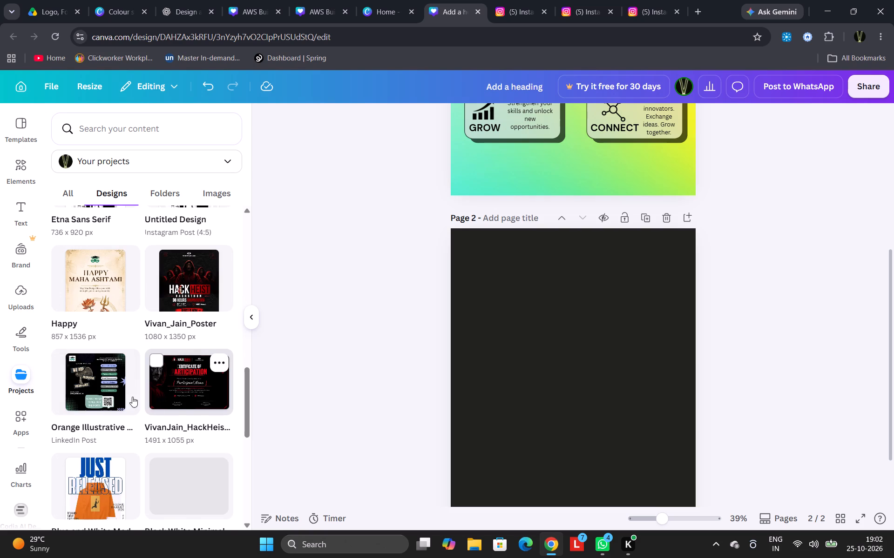
click(102, 387)
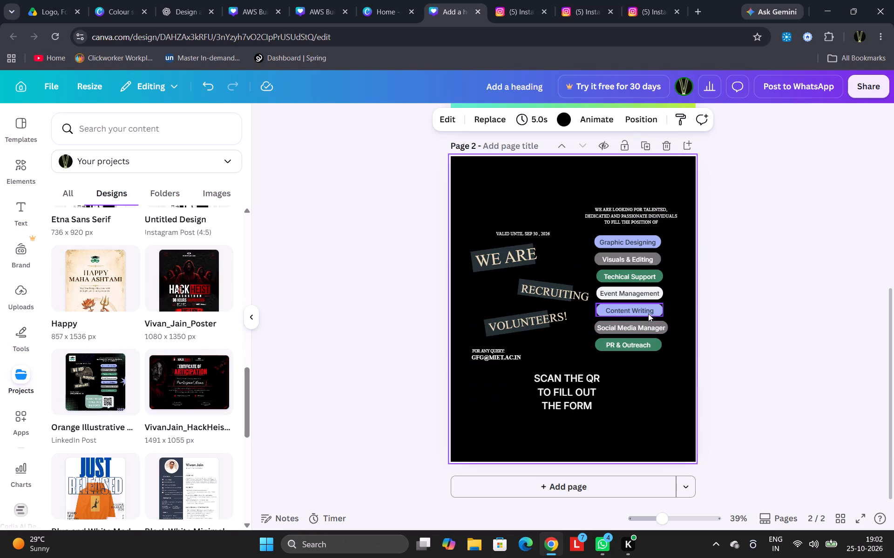
Copy the grey "Social Media Manager" pill label from page 2 onto the AWS Builder Center poster on page 1.
click(662, 331)
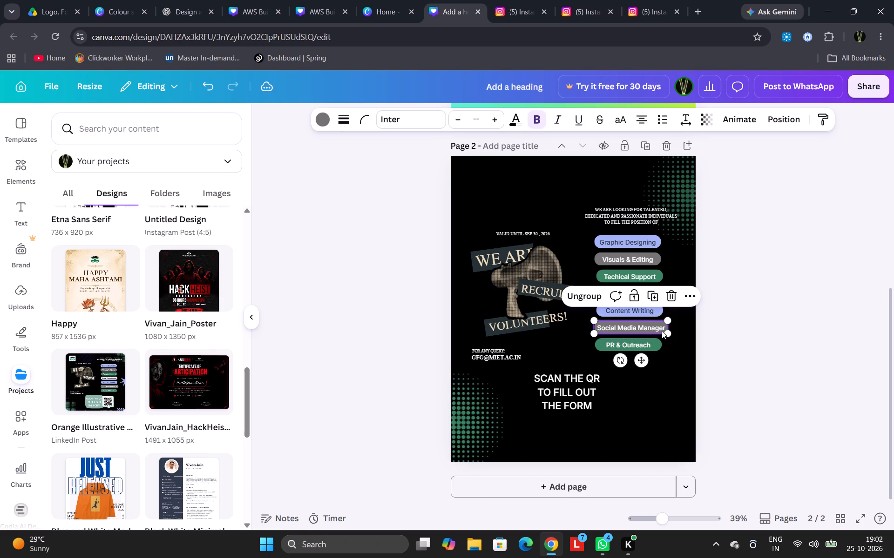
key(ctrl+c)
scroll(750, 363, up, 6)
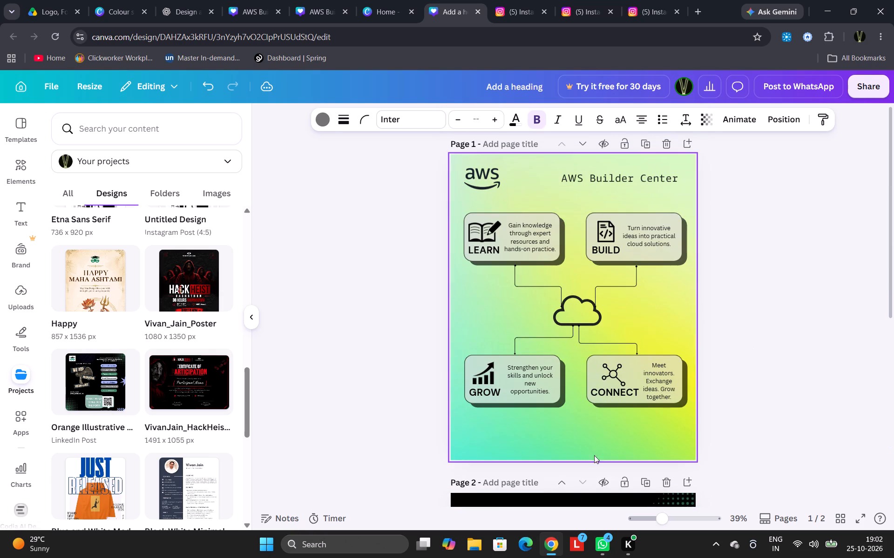
click(595, 435)
key(ctrl+v)
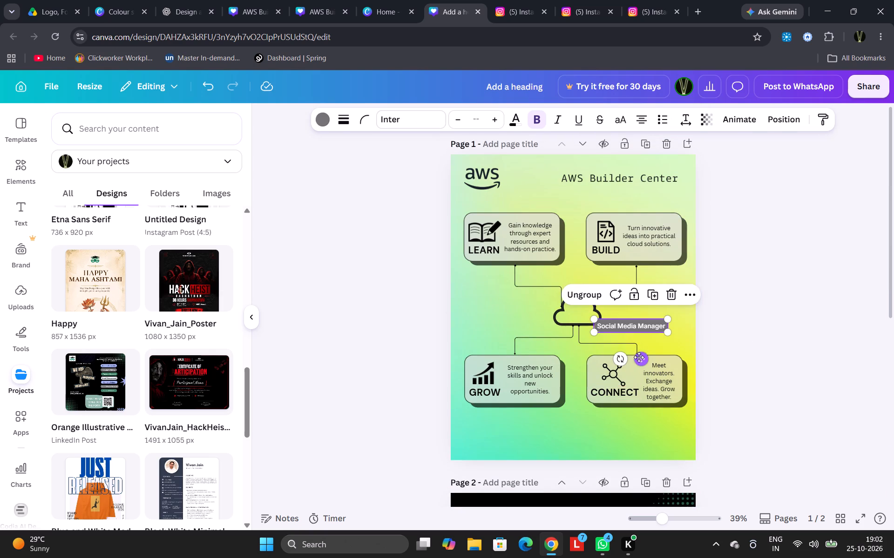
Place the "Social Media Manager" label roughly centred below the GROW and CONNECT cards, enlarged by about a third.
drag(639, 357, 575, 464)
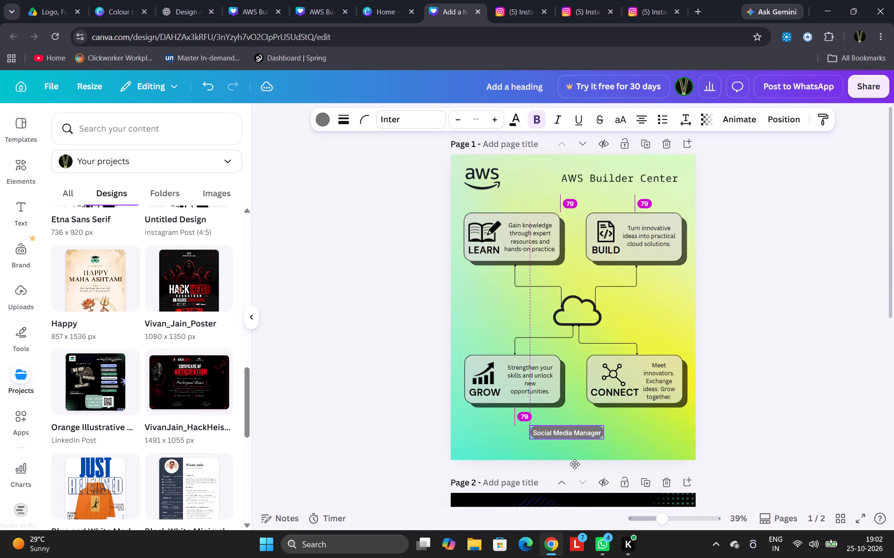
drag(575, 464, 580, 466)
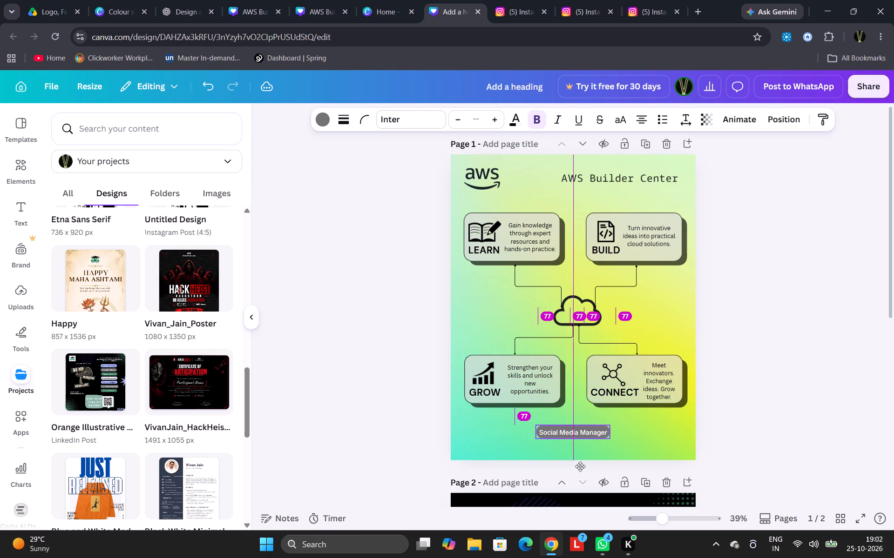
drag(580, 466, 580, 468)
drag(606, 443, 630, 447)
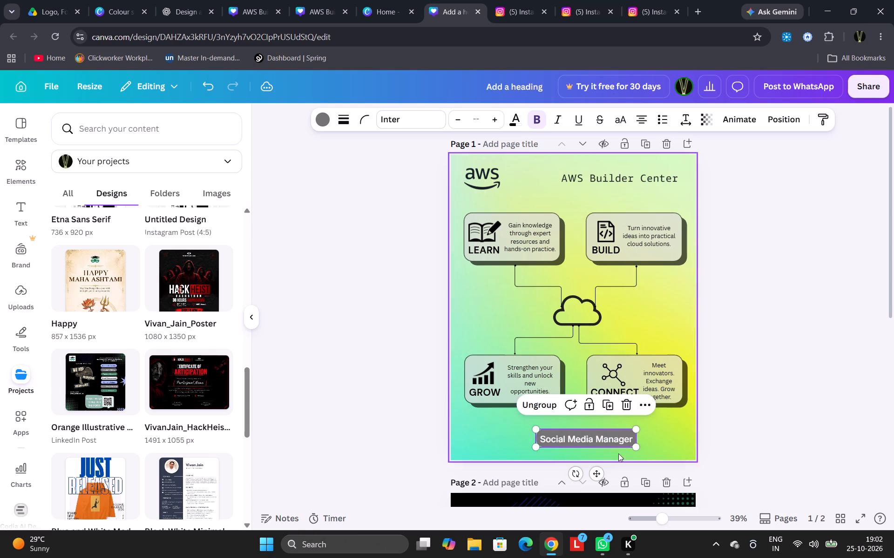
drag(596, 472, 589, 470)
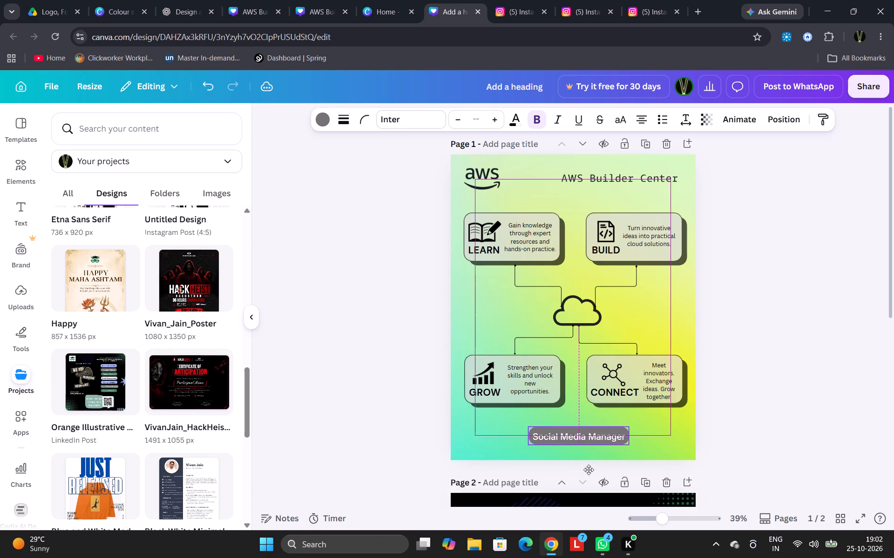
drag(589, 470, 587, 469)
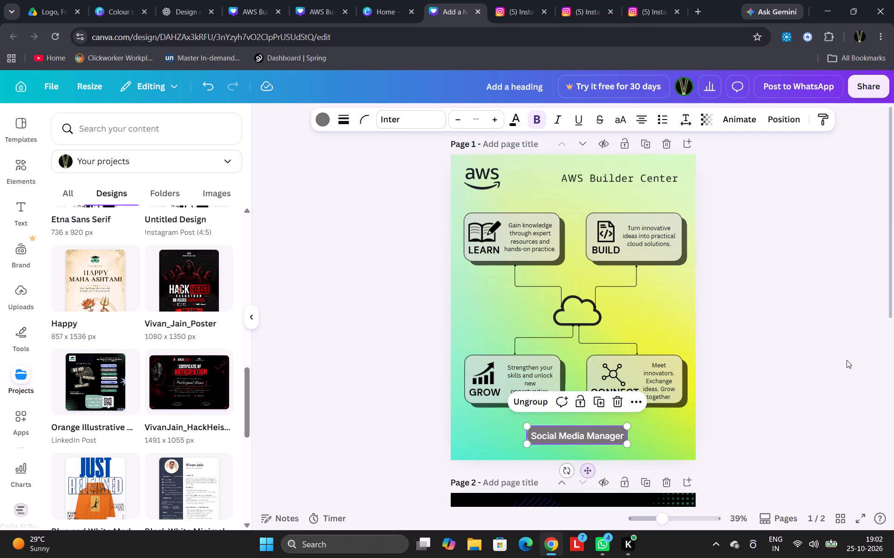
click(853, 358)
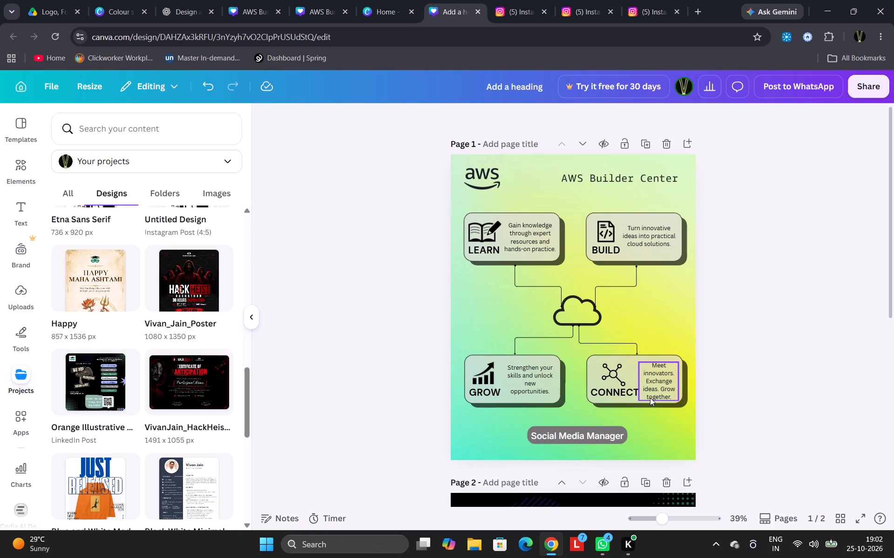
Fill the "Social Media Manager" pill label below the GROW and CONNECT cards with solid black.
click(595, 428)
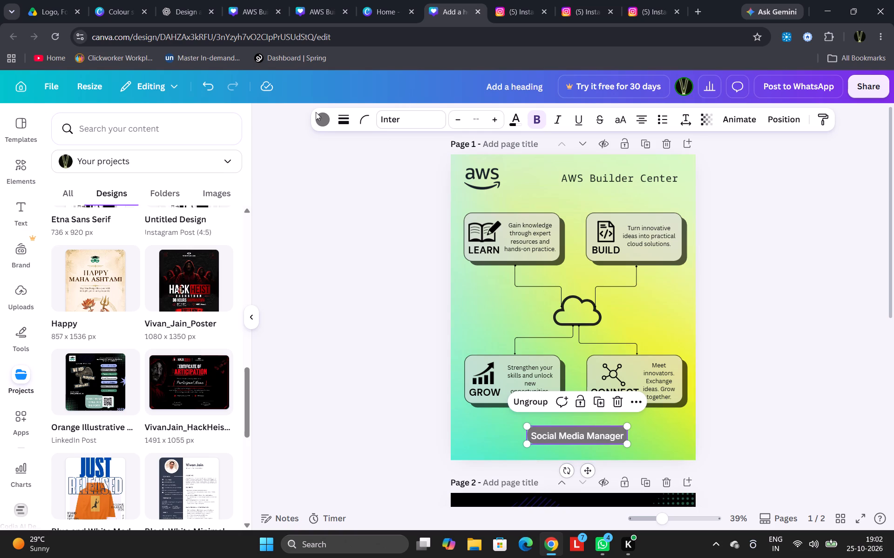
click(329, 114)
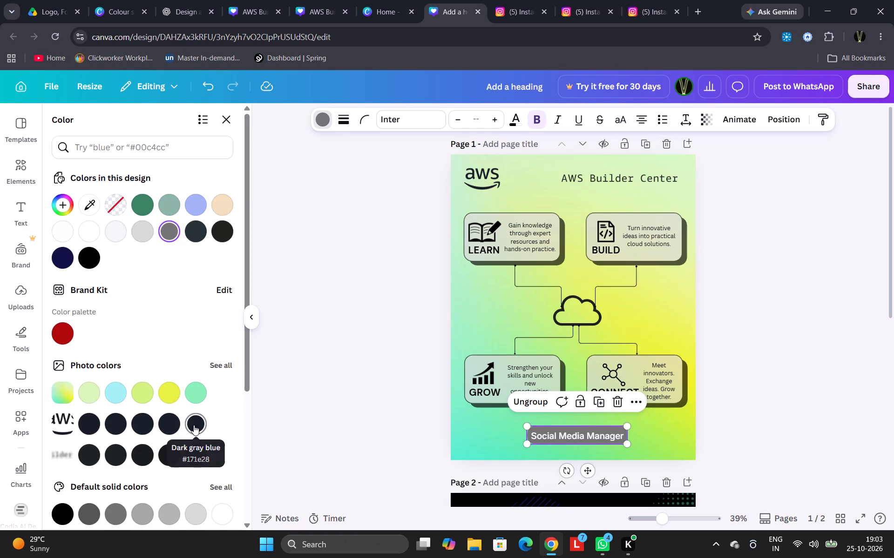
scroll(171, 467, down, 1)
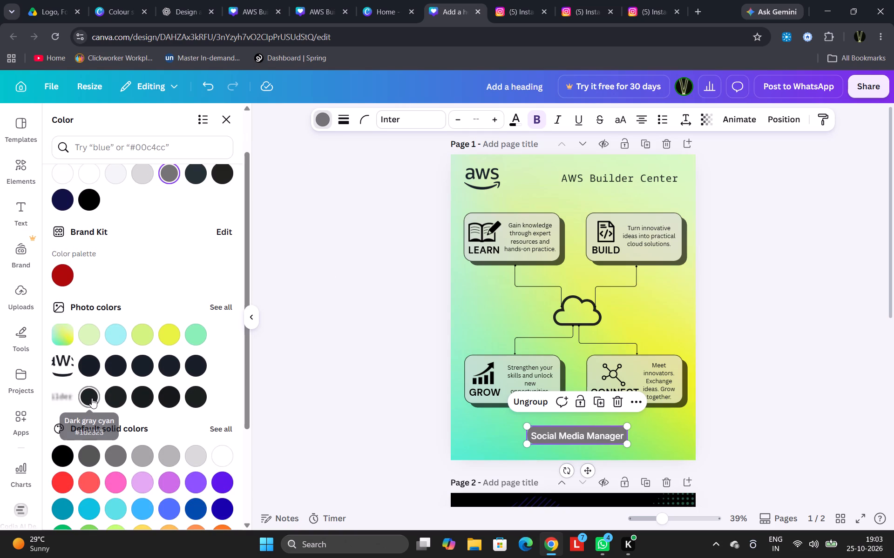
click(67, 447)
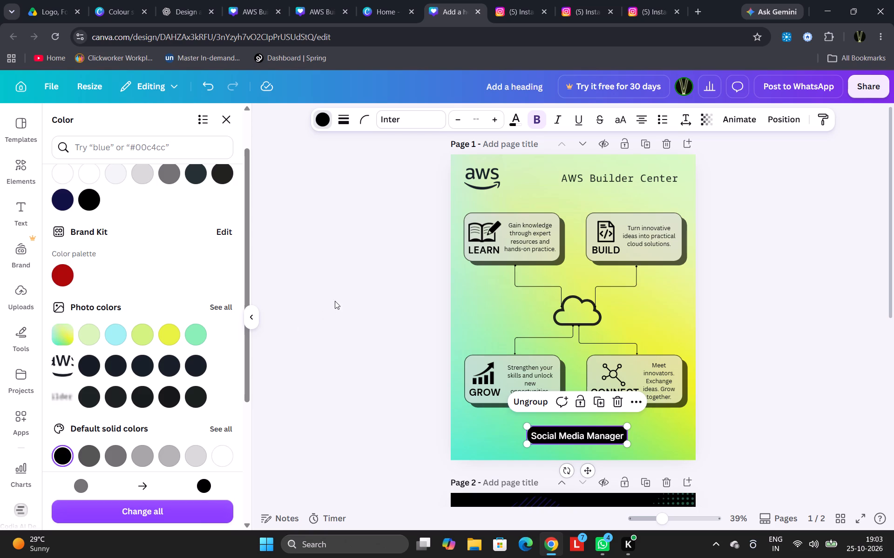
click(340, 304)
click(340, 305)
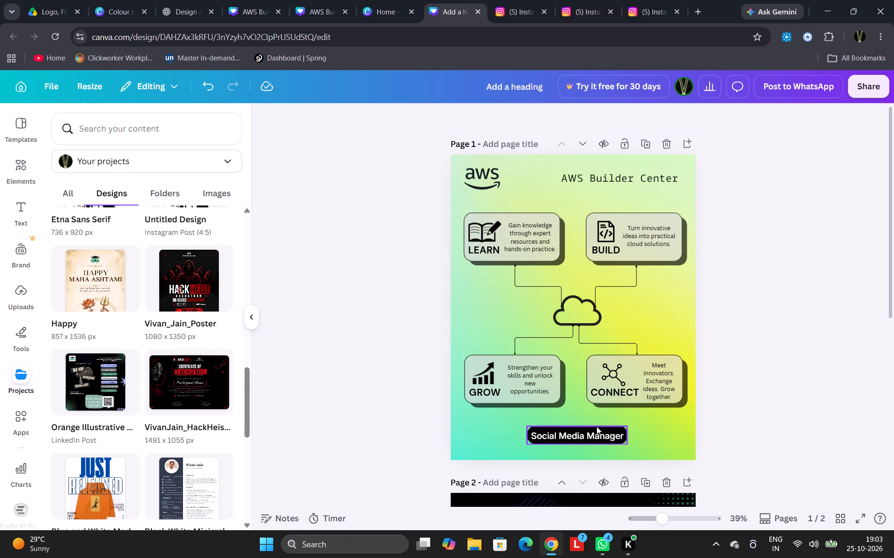
Recolour the "Social Media Manager" pill's background to the dark gray blue photo colour #171e28 taken from the AWS logo.
click(596, 425)
click(596, 426)
click(326, 116)
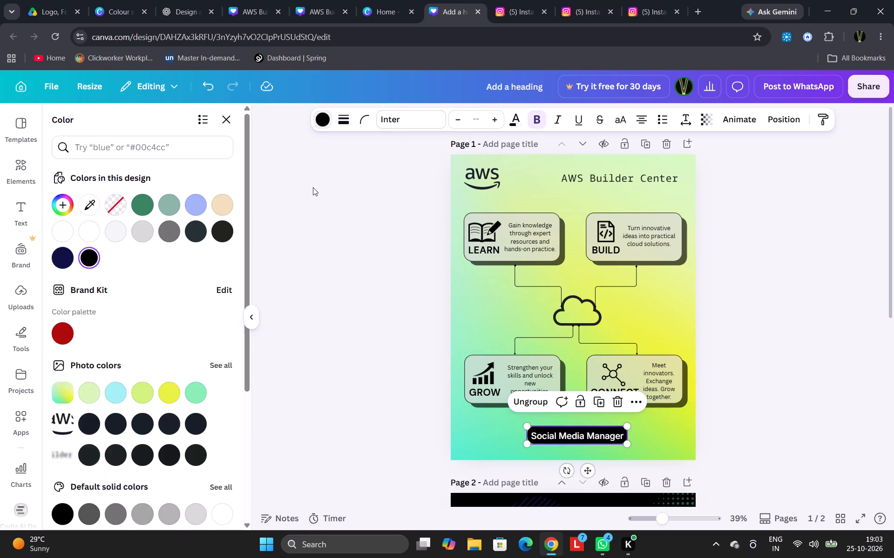
click(202, 422)
double_click(324, 336)
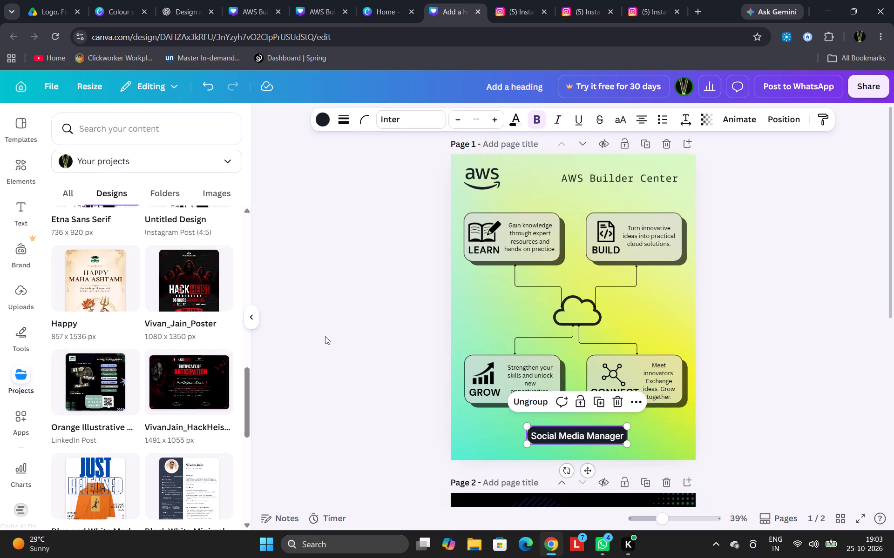
Replace the pill label's text with "JOIN AWS BUILDER".
click(575, 431)
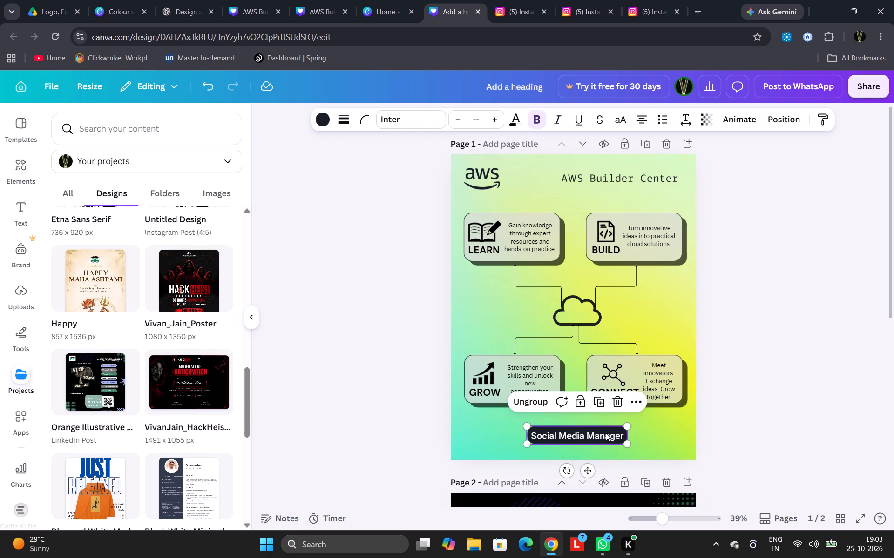
click(566, 433)
click(568, 435)
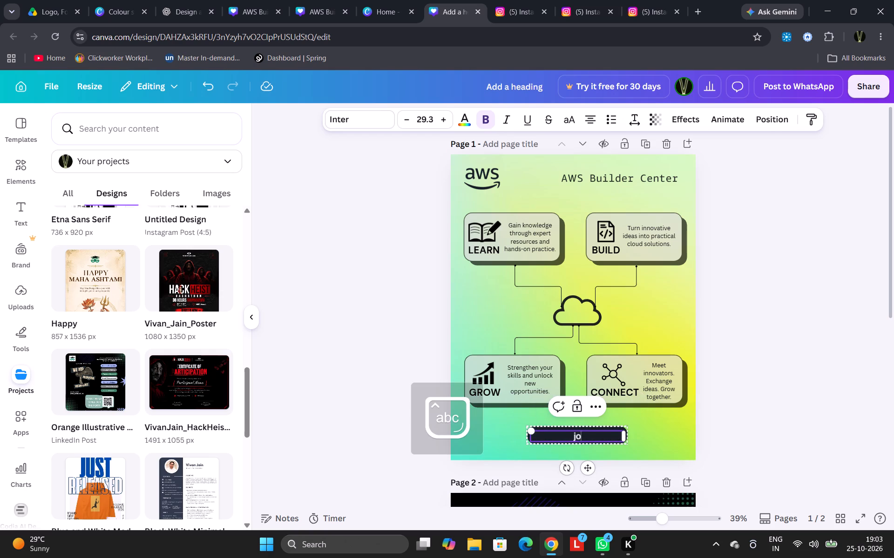
Retype the pill label below the GROW and CONNECT cards in capitals as "JOIN AWS BUILDER CENTRE".
key(BackSpace)
key(BackSpace)
key(BackSpace)
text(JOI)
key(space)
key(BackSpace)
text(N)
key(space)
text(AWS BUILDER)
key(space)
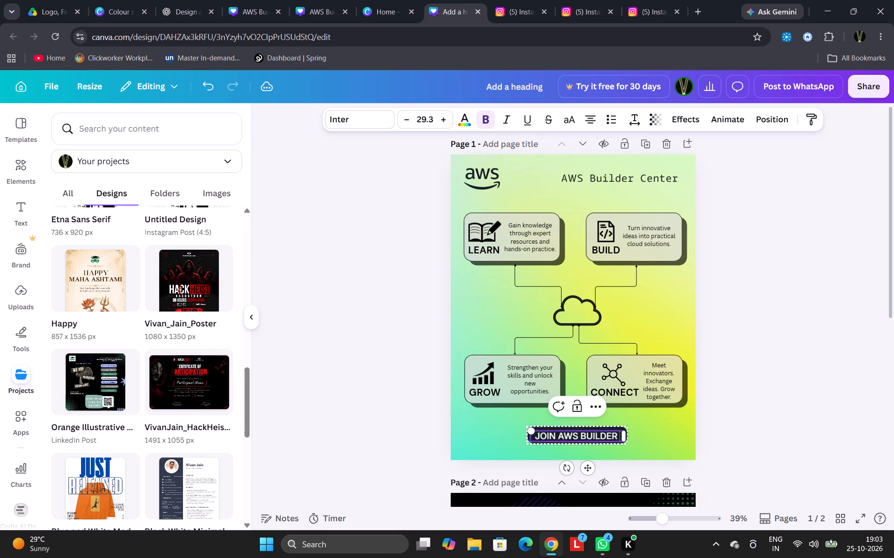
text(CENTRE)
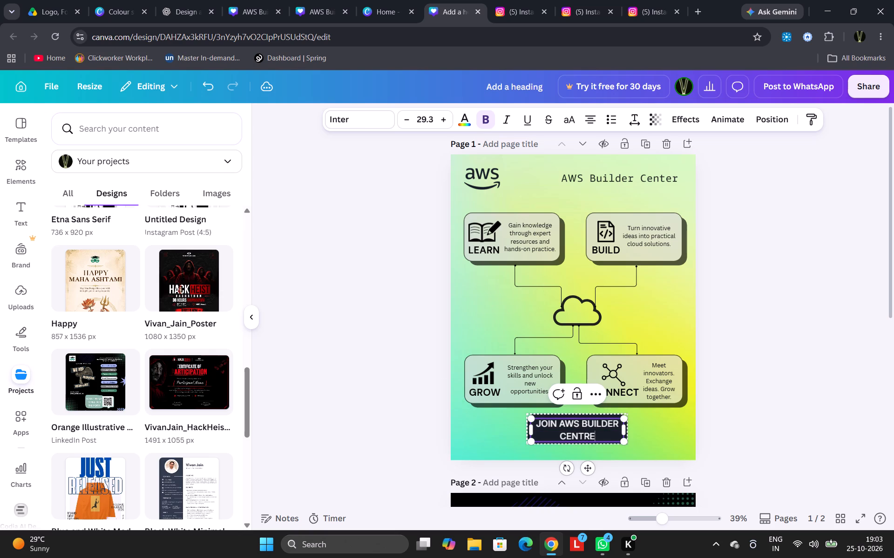
Check the label wording against the Instagram reference posters and delete the word "CENTRE" from the pill label.
click(496, 0)
click(604, 0)
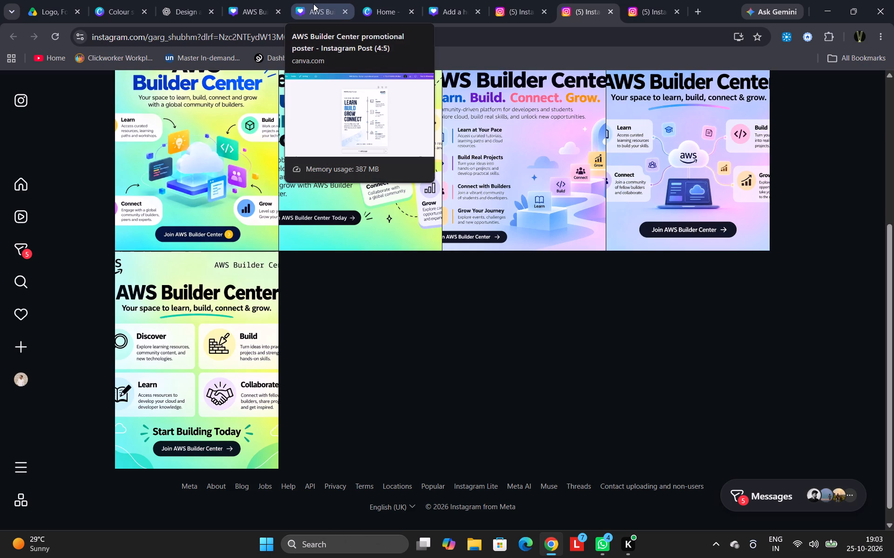
click(313, 4)
click(454, 9)
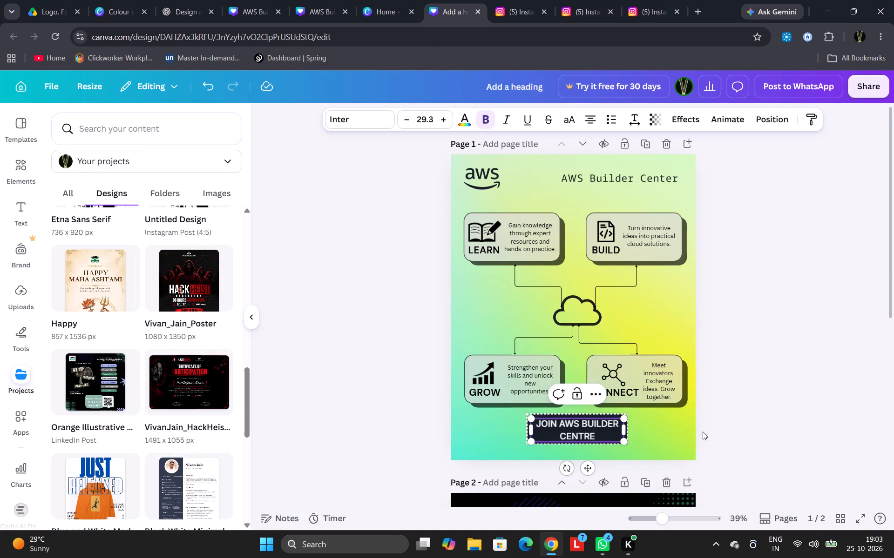
key(BackSpace)
key(BackSpace)
key(BackSpace)
key(BackSpace)
key(BackSpace)
key(BackSpace)
click(802, 412)
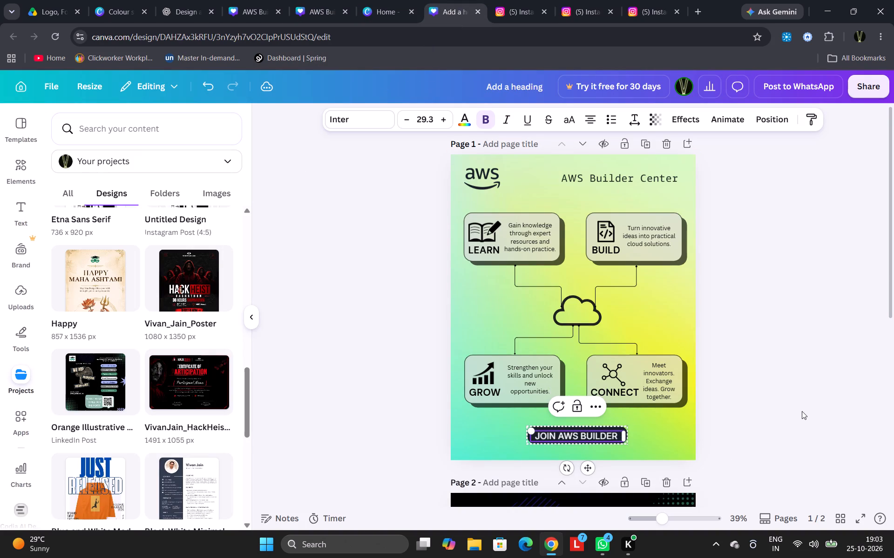
Remove the bold from the "JOIN AWS BUILDER" text and set its font to Canva Sans.
click(589, 434)
click(592, 430)
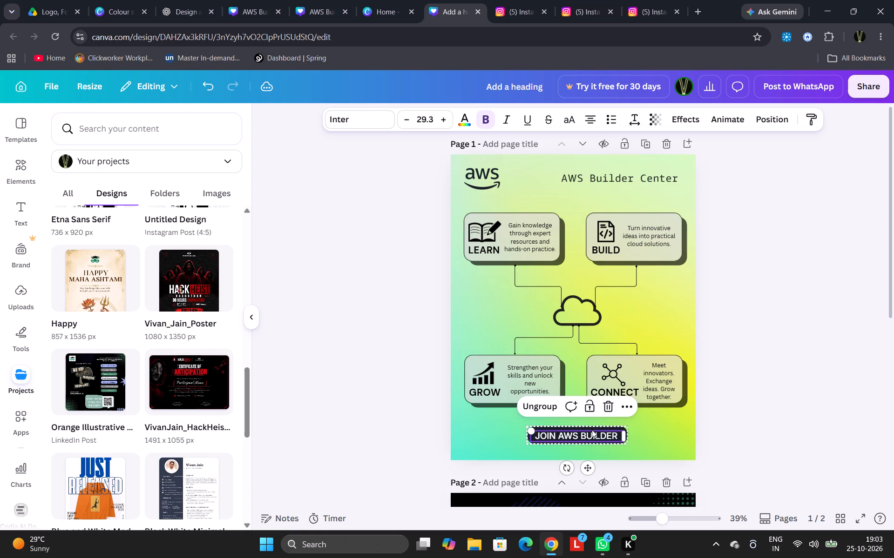
click(485, 122)
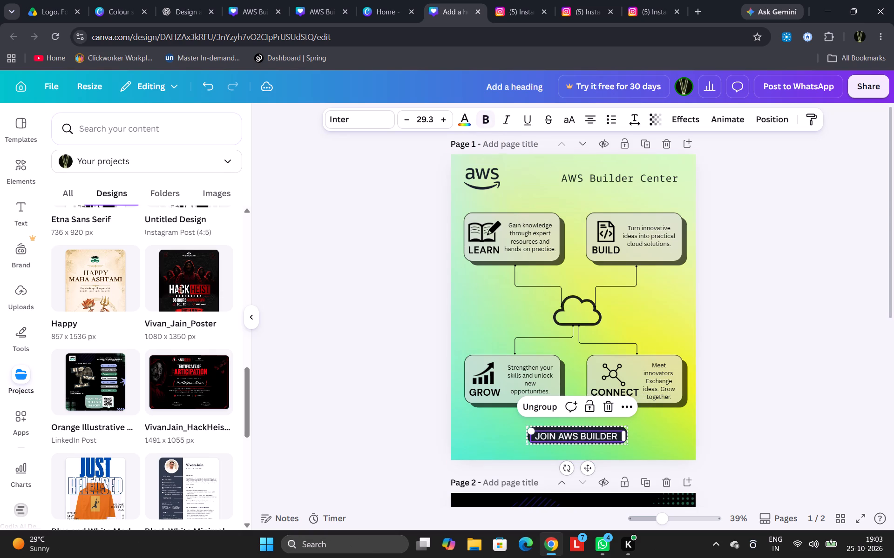
click(369, 126)
click(529, 374)
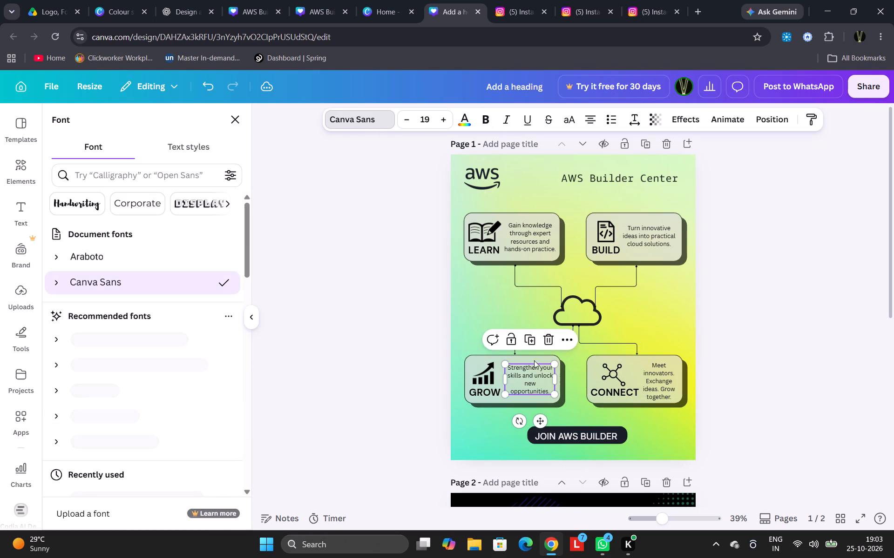
click(589, 433)
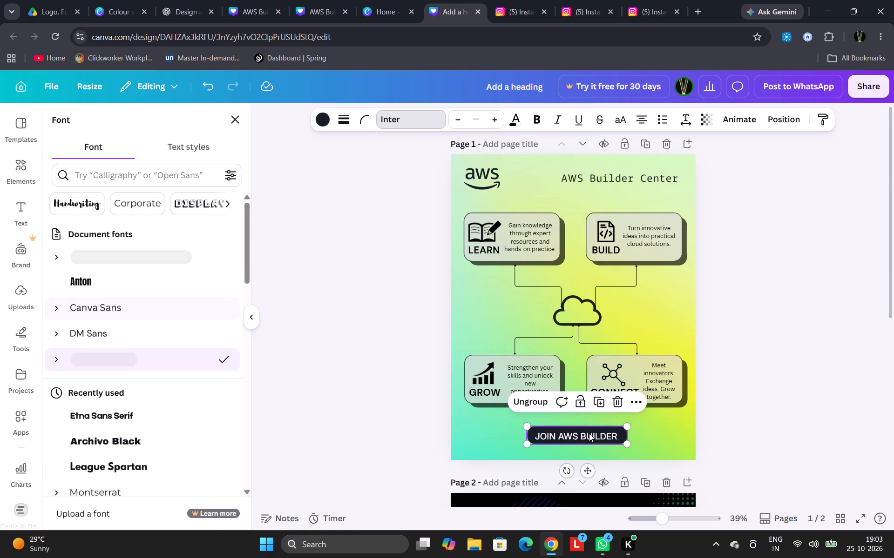
click(586, 437)
click(122, 305)
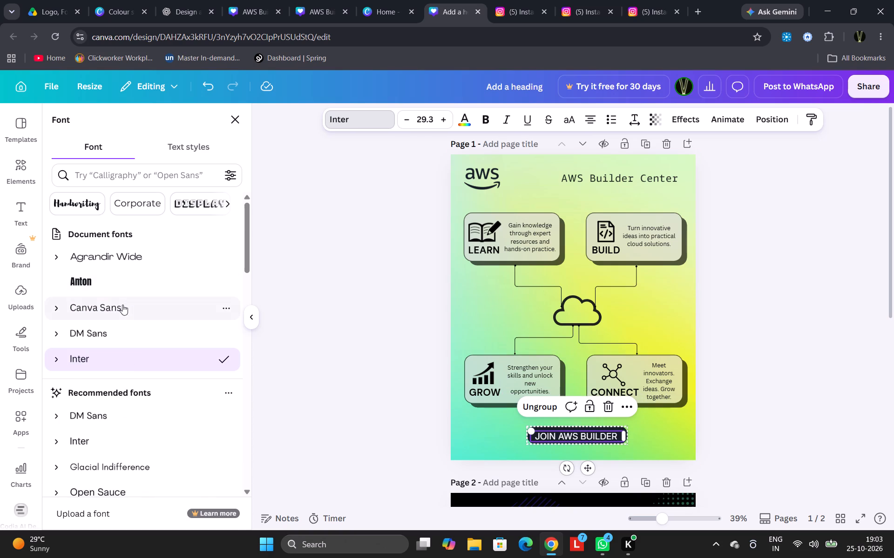
click(291, 345)
click(746, 358)
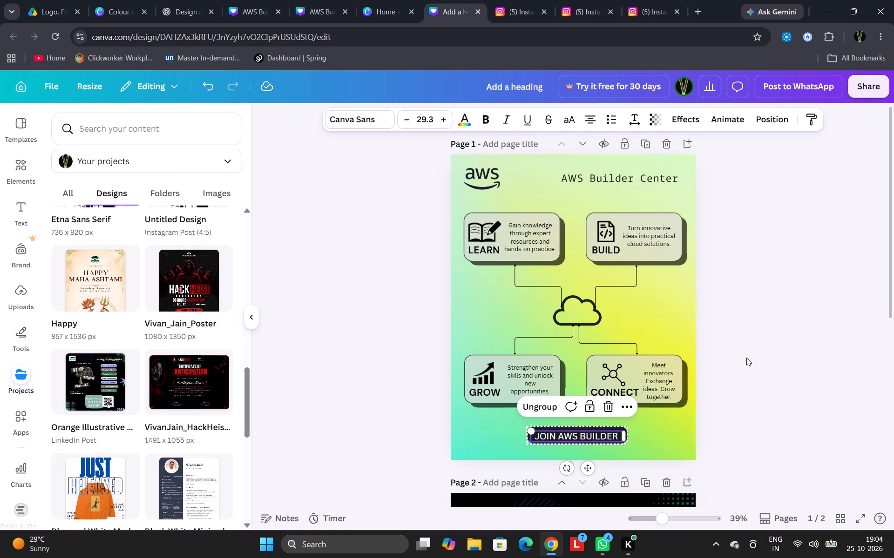
Widen the "JOIN AWS BUILDER" pill on page 1 to about 620 px, keeping its height.
click(590, 435)
click(589, 435)
click(731, 416)
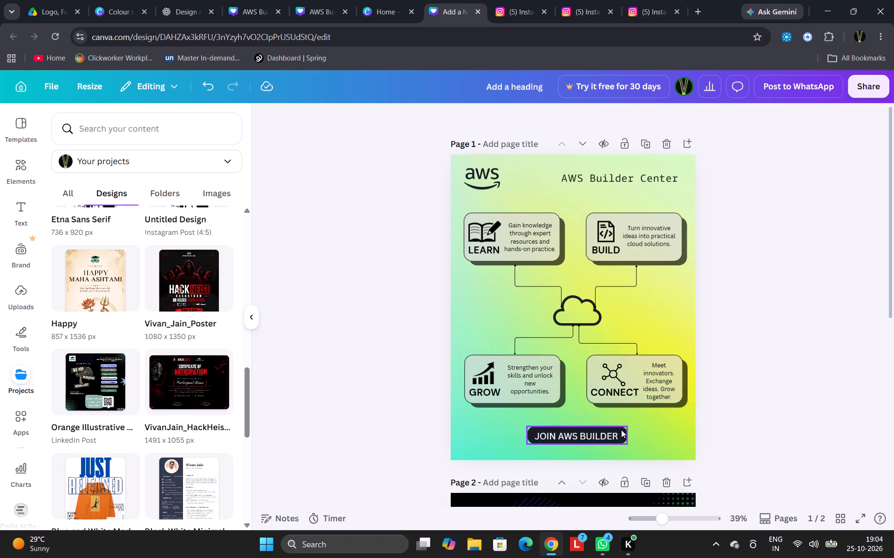
click(622, 430)
click(627, 445)
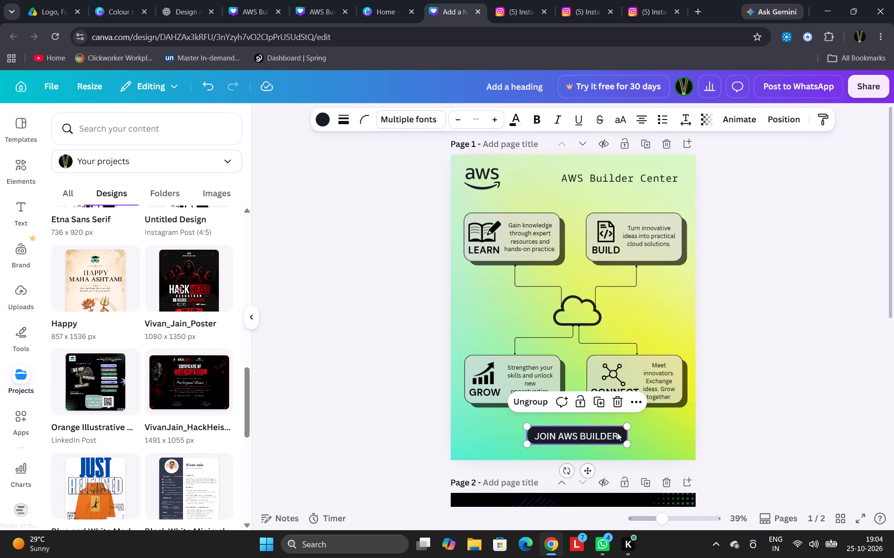
click(617, 432)
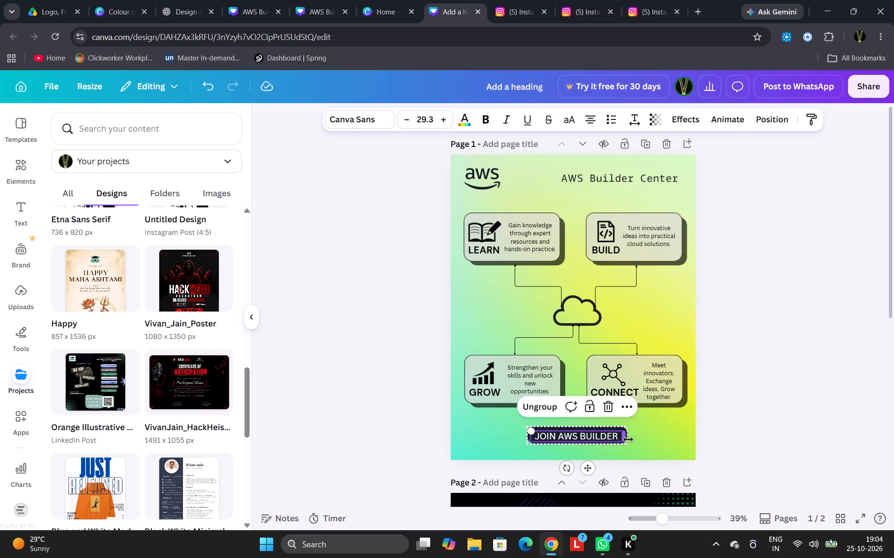
scroll(724, 408, down, 5)
scroll(712, 375, up, 4)
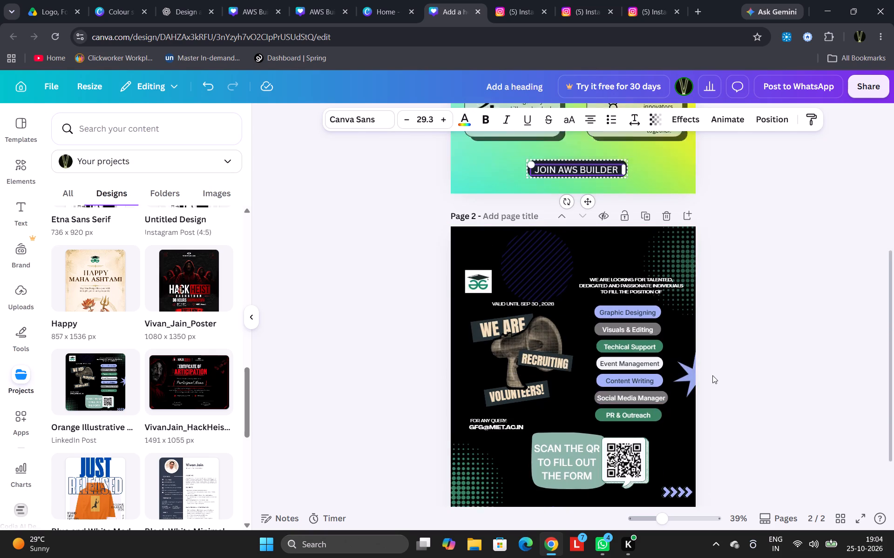
click(623, 367)
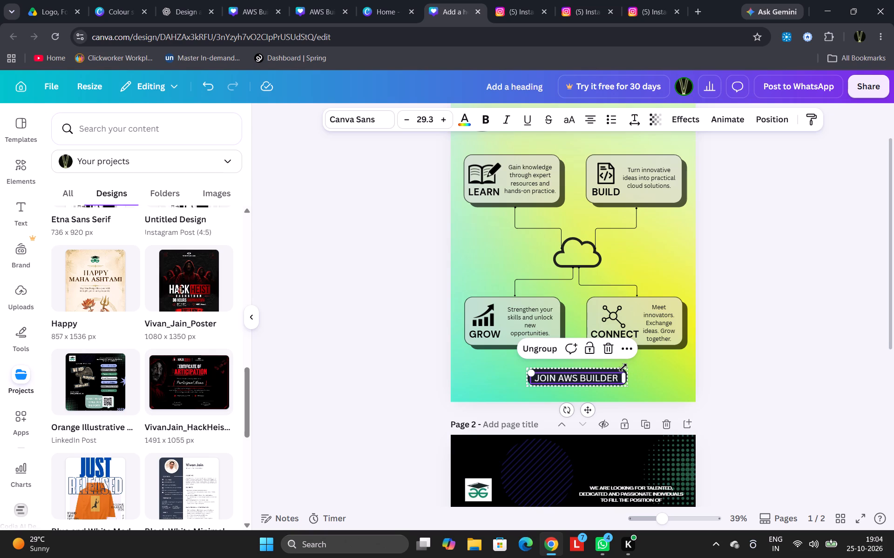
click(707, 376)
click(609, 383)
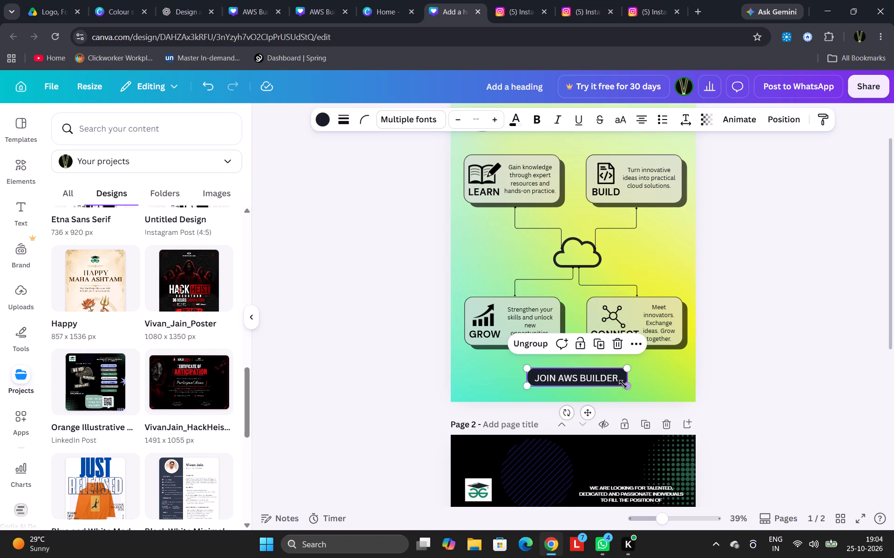
drag(624, 378, 668, 380)
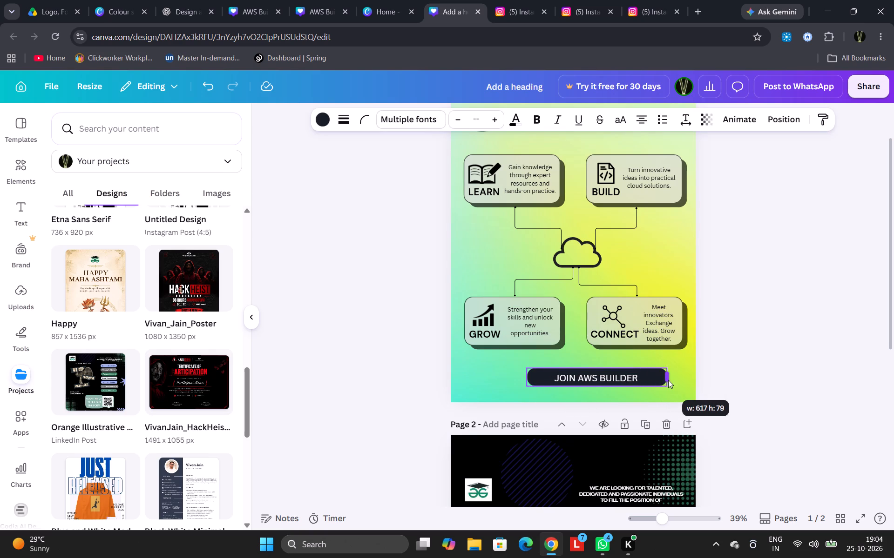
drag(668, 380, 667, 380)
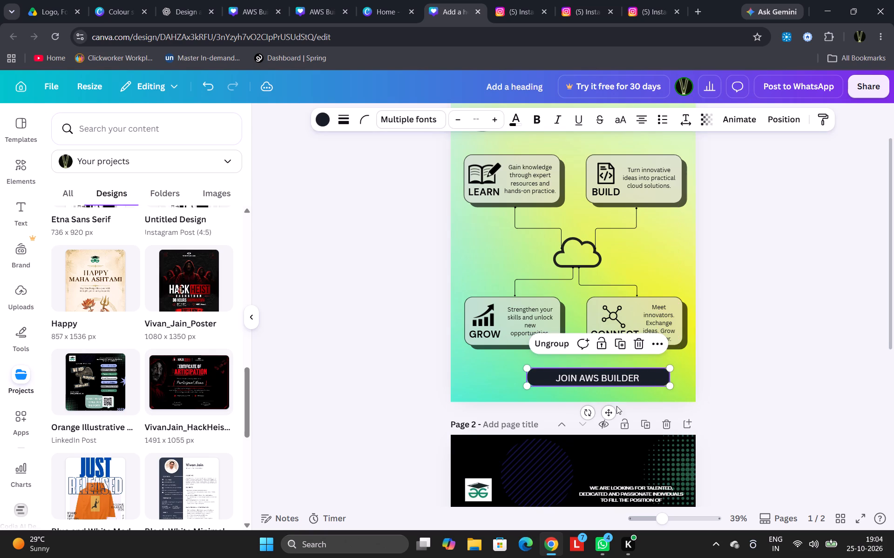
Centre the widened pill horizontally on the poster, beneath the GROW and CONNECT cards.
drag(609, 410, 586, 409)
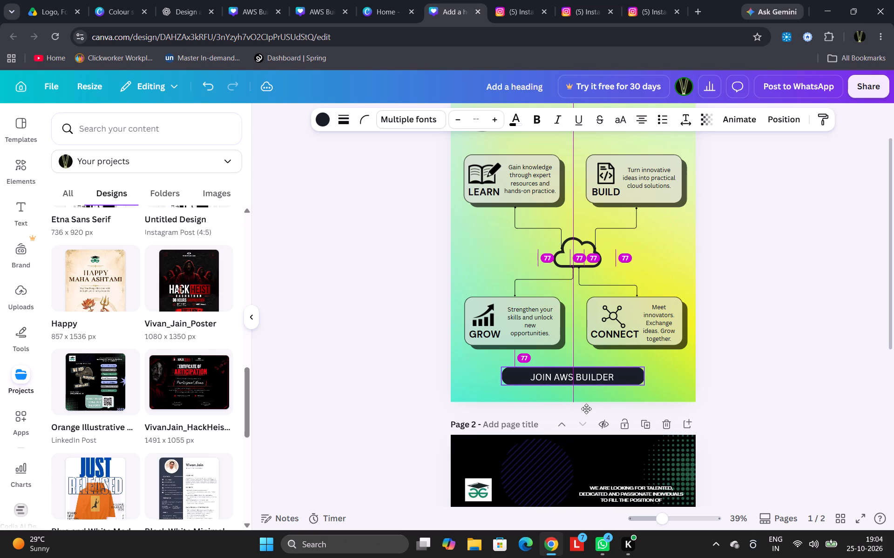
drag(586, 409, 585, 409)
Add the word "CENTER" to the pill's text so it reads "JOIN AWS BUILDER CENTER".
click(604, 379)
click(616, 374)
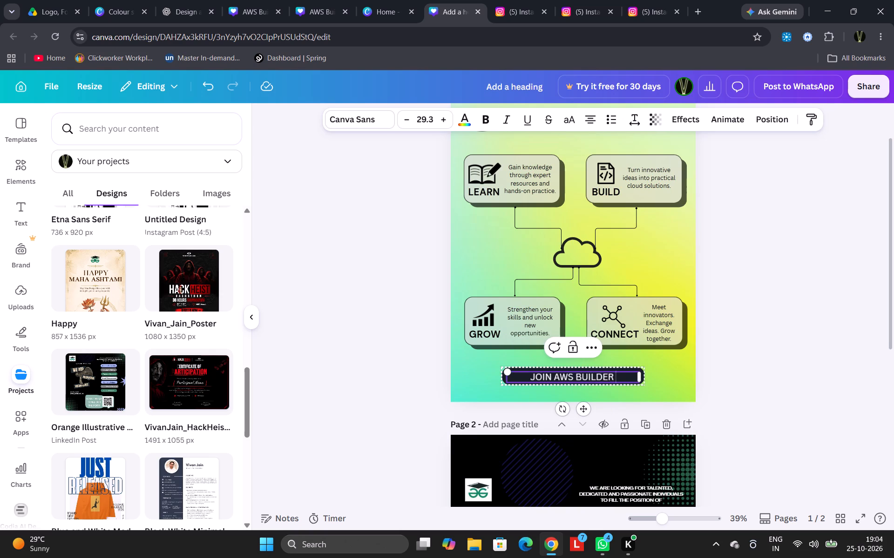
text(CENTER)
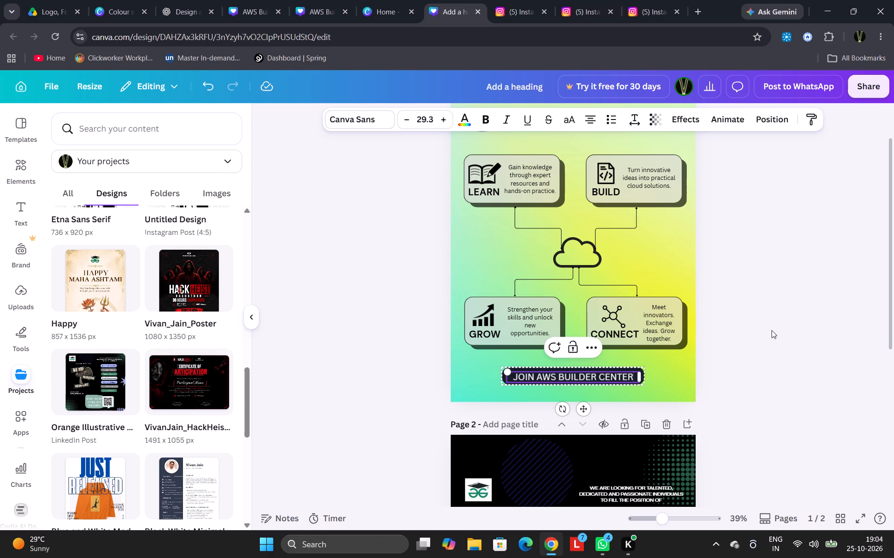
key(space)
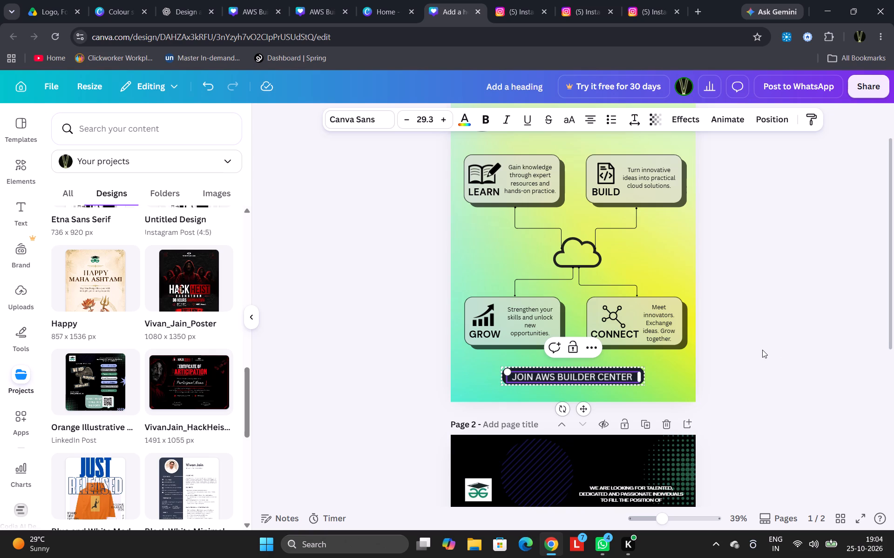
key(BackSpace)
Narrow the text box inside the pill so it fits tightly around "JOIN AWS BUILDER CENTER".
drag(642, 380, 637, 380)
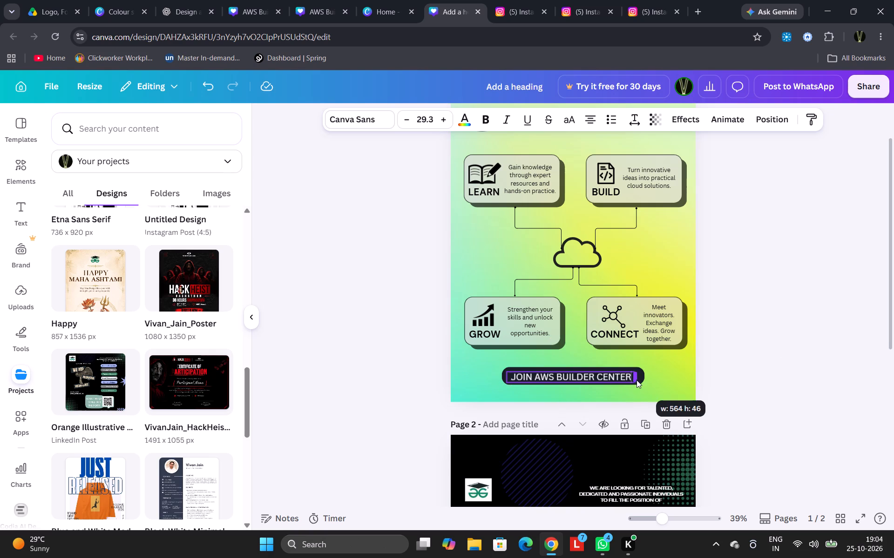
drag(637, 380, 631, 379)
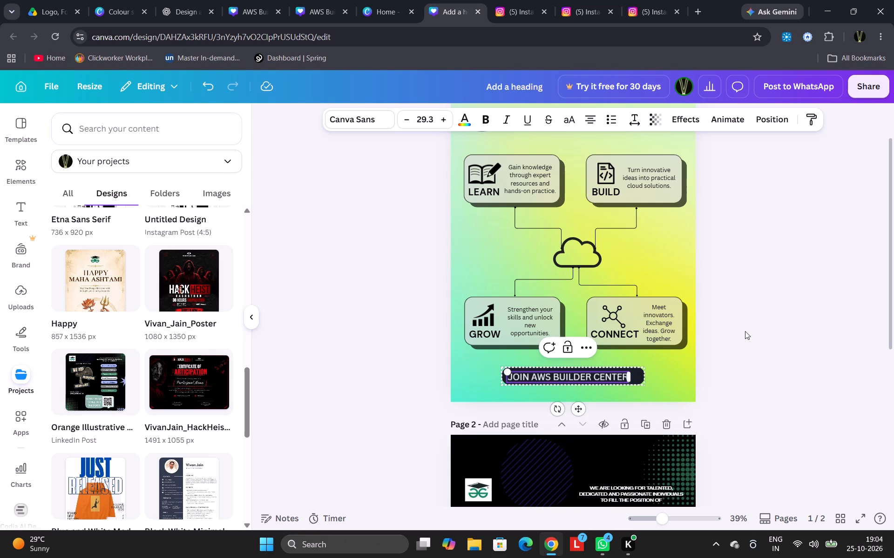
click(745, 331)
Nudge the "JOIN AWS BUILDER CENTER" text slightly up and left inside its pill, leaving room after the wording.
click(610, 376)
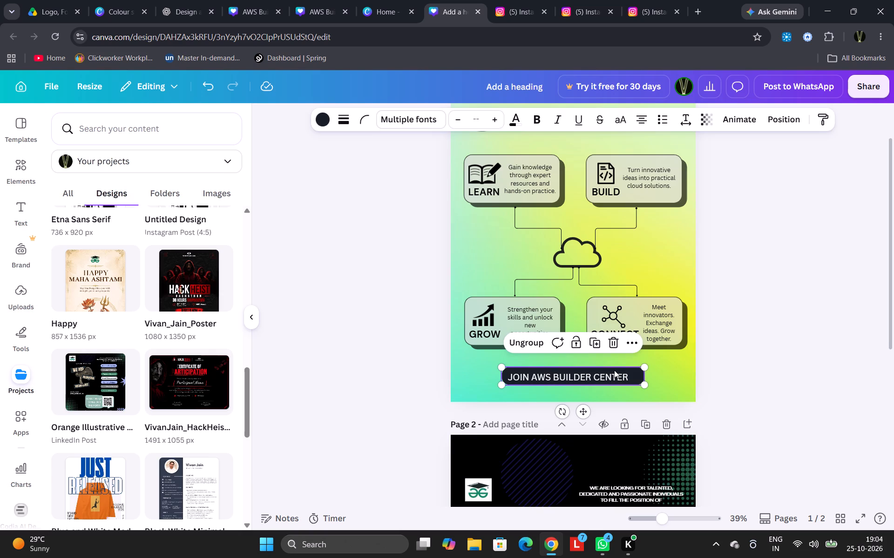
click(603, 373)
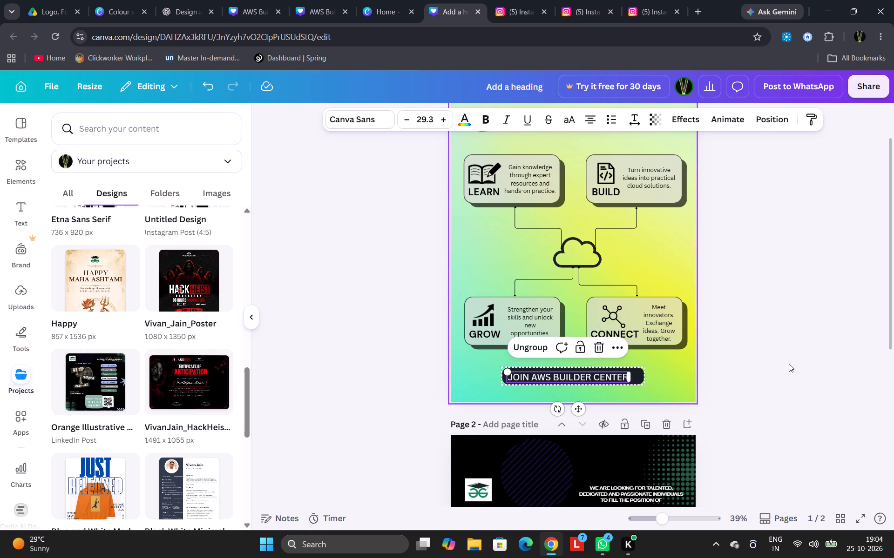
key(Up)
key(Up)
key(Up)
key(Left)
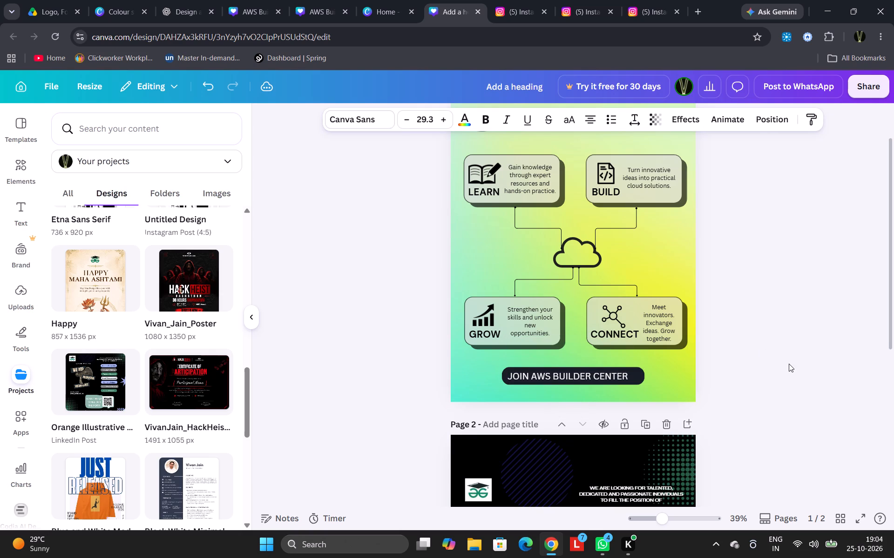
key(Left)
key(Left)
key(Left)
key(Down)
key(Up)
key(Left)
key(Left)
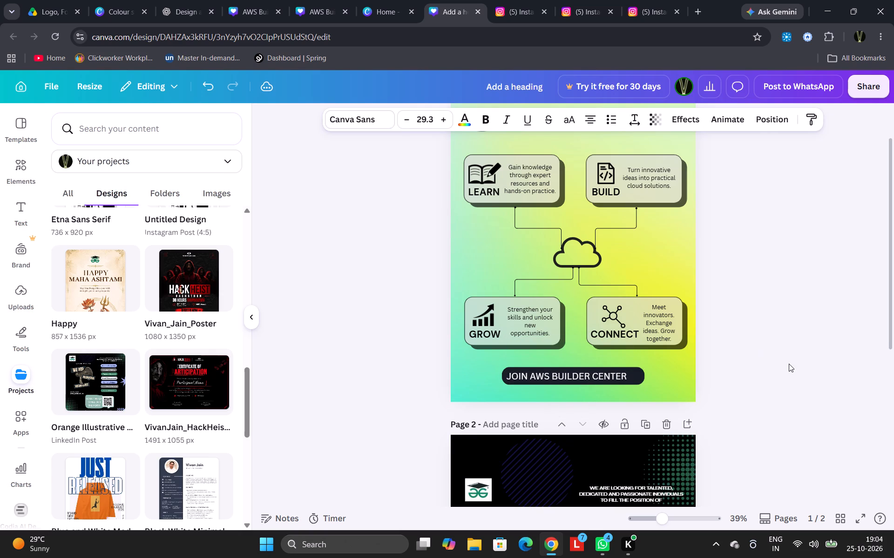
key(Left)
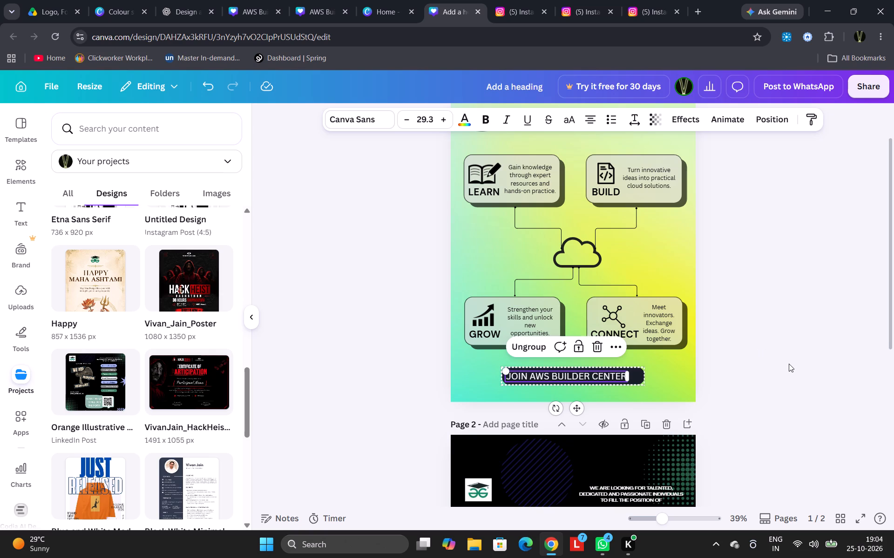
key(Right)
click(789, 363)
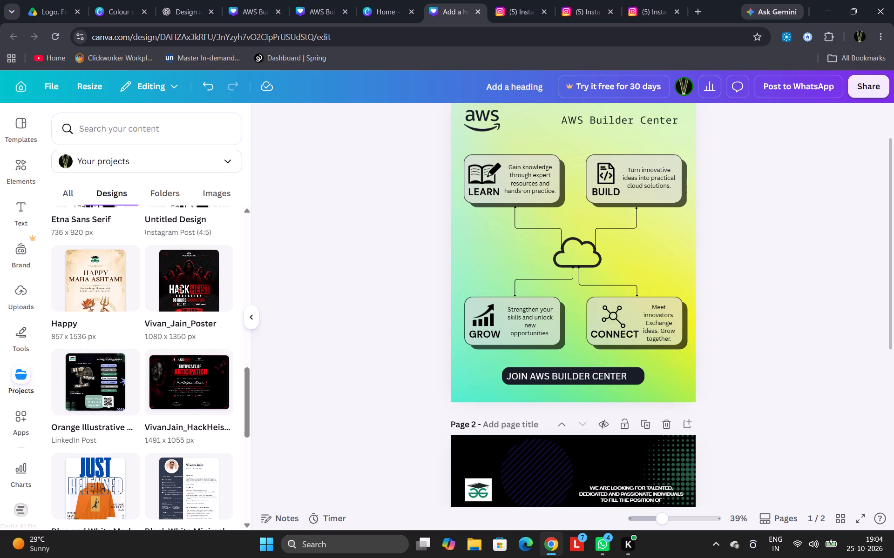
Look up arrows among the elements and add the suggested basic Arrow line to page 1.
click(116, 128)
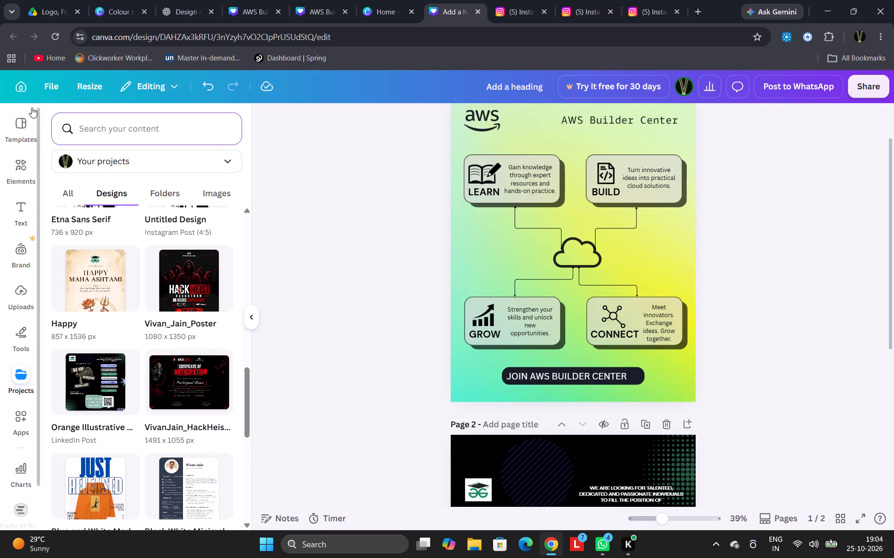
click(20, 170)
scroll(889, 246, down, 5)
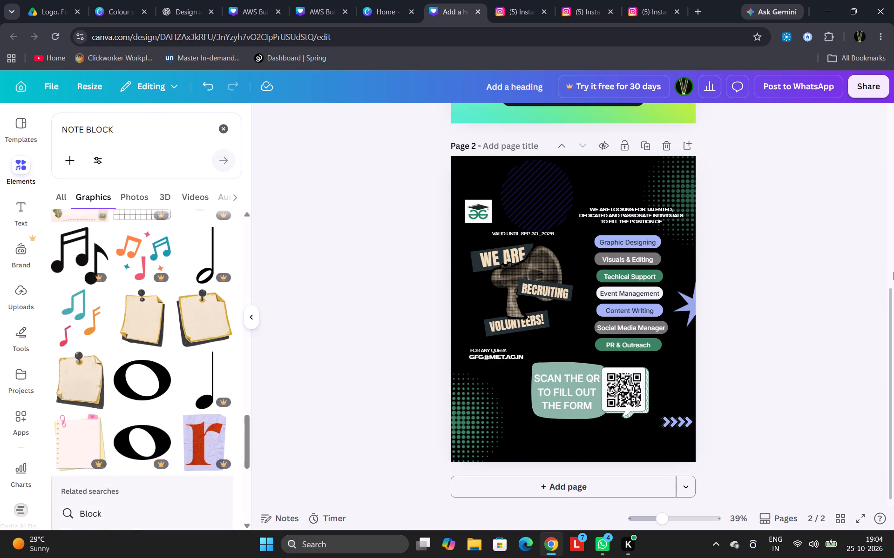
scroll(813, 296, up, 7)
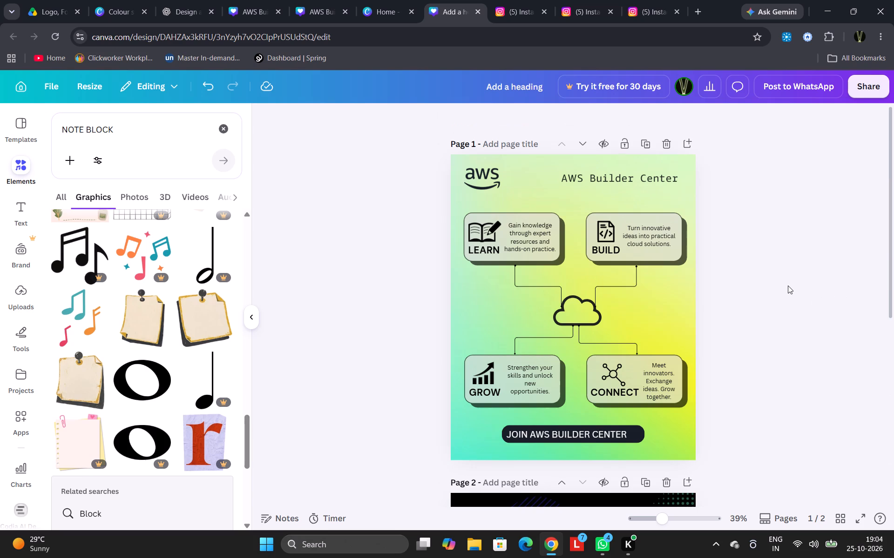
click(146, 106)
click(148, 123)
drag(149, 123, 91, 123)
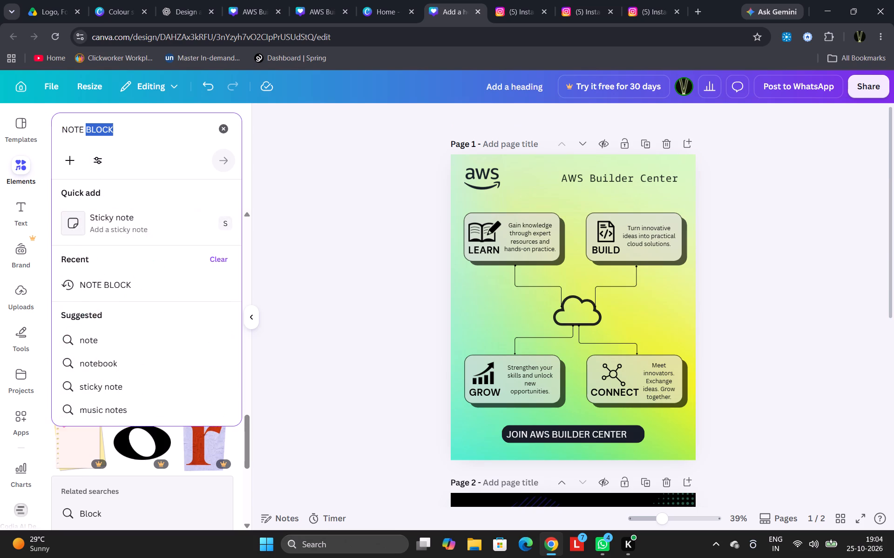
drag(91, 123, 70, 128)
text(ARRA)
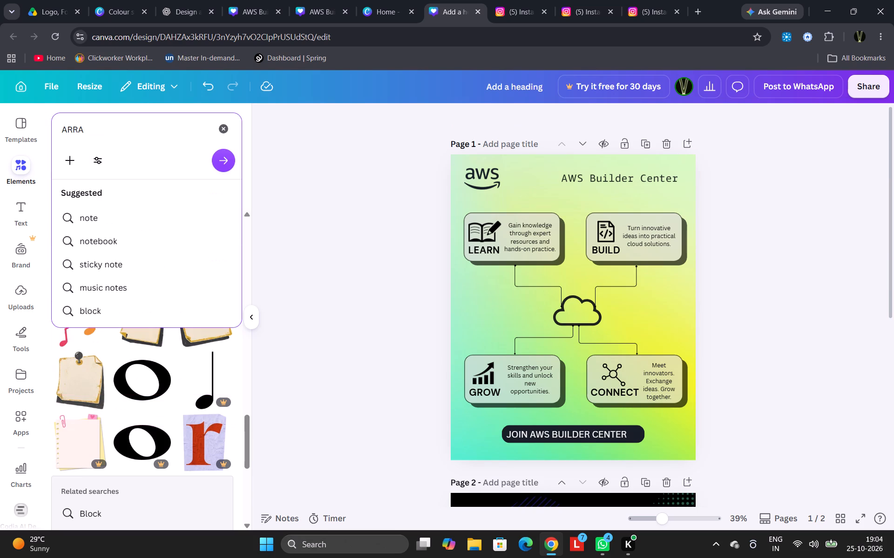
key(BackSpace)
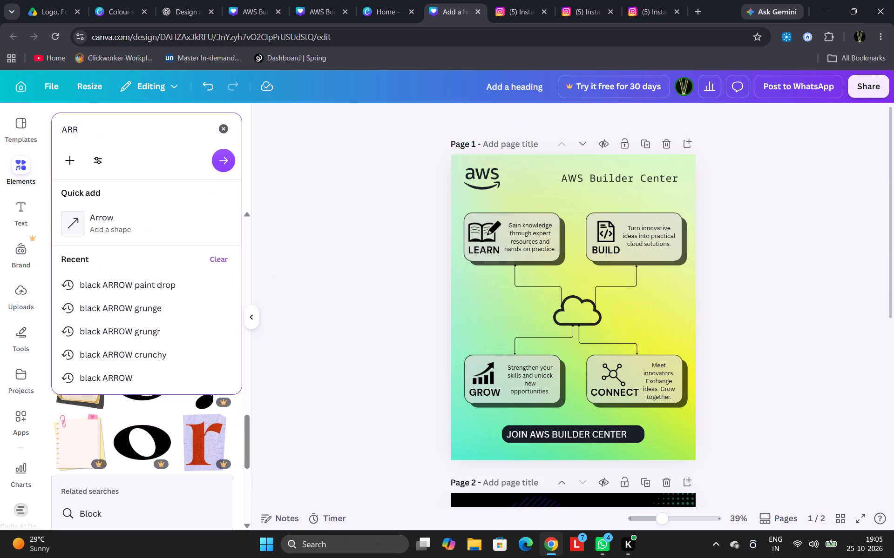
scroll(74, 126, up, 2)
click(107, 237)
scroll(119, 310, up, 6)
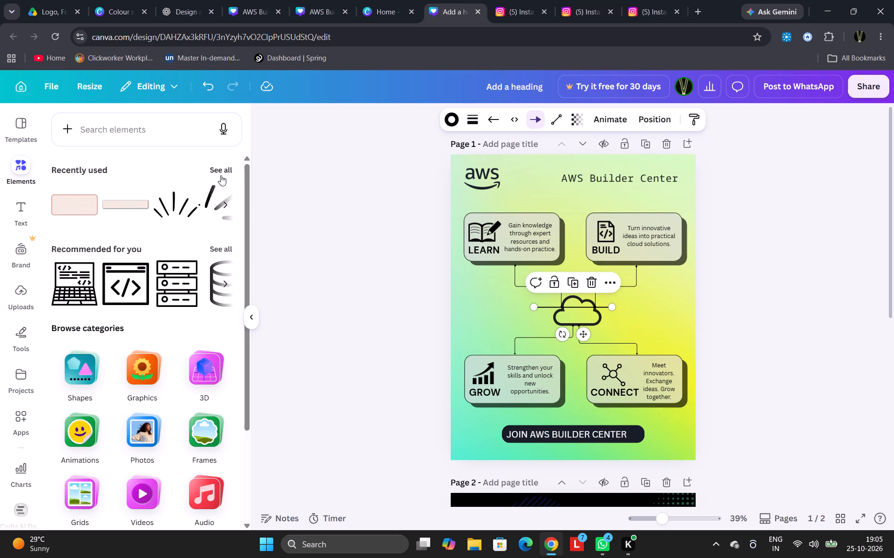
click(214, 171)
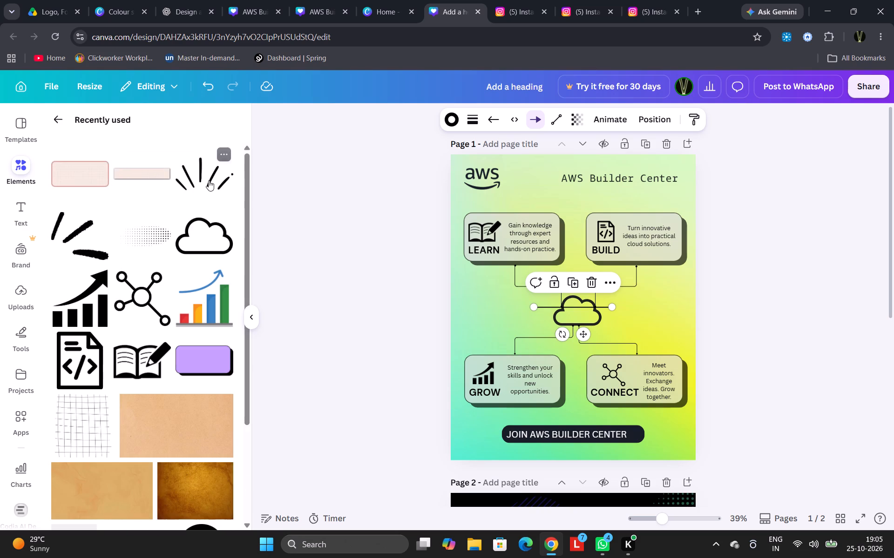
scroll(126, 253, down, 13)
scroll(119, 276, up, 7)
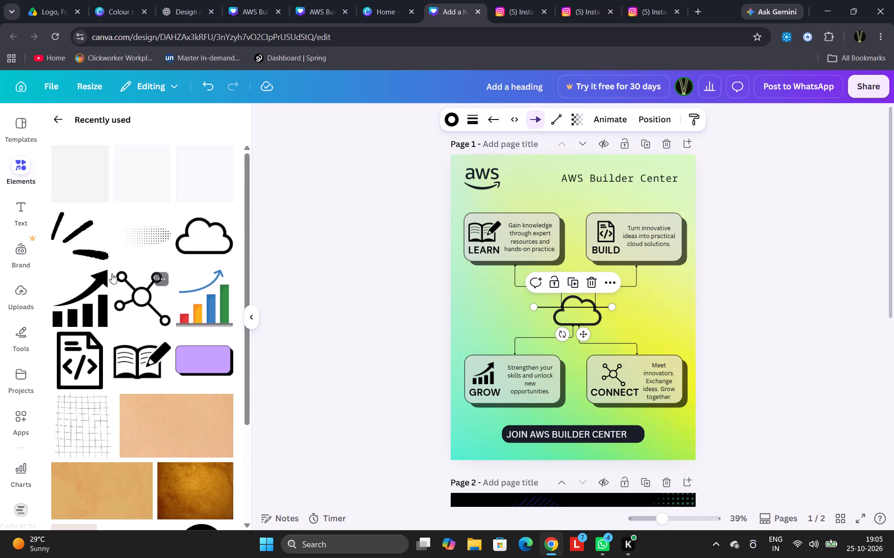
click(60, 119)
Search the elements library for "ARROW".
click(132, 129)
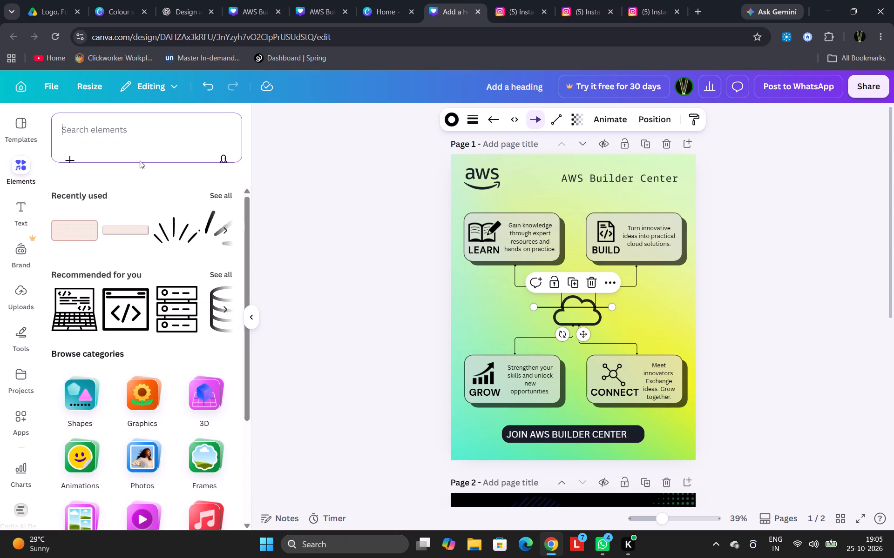
text(ARR)
text(OW)
key(Return)
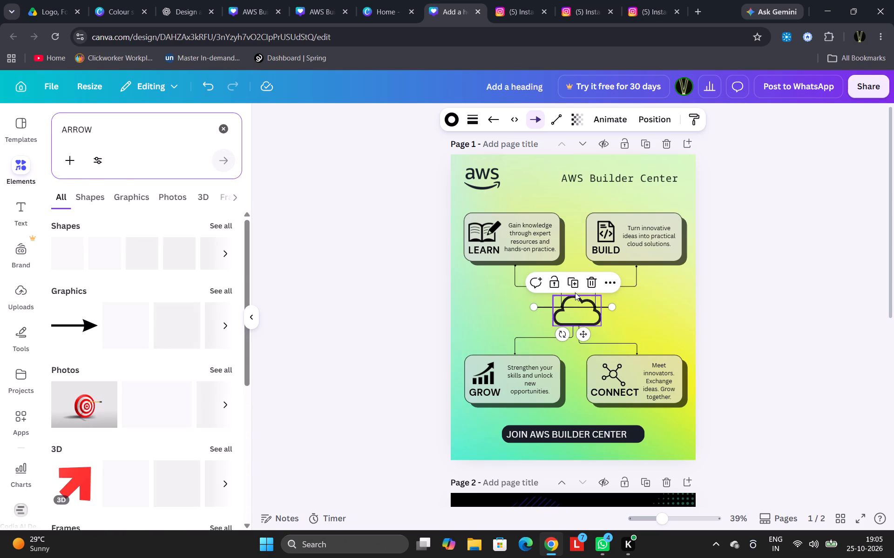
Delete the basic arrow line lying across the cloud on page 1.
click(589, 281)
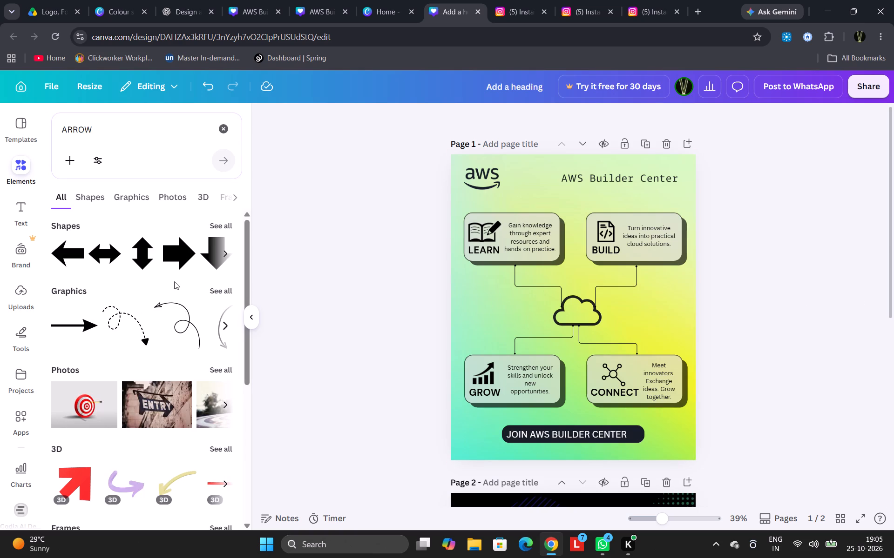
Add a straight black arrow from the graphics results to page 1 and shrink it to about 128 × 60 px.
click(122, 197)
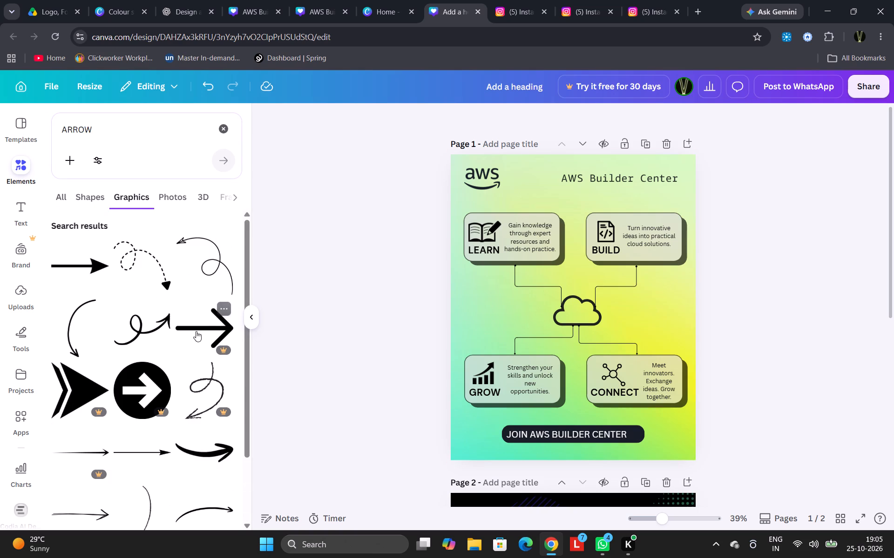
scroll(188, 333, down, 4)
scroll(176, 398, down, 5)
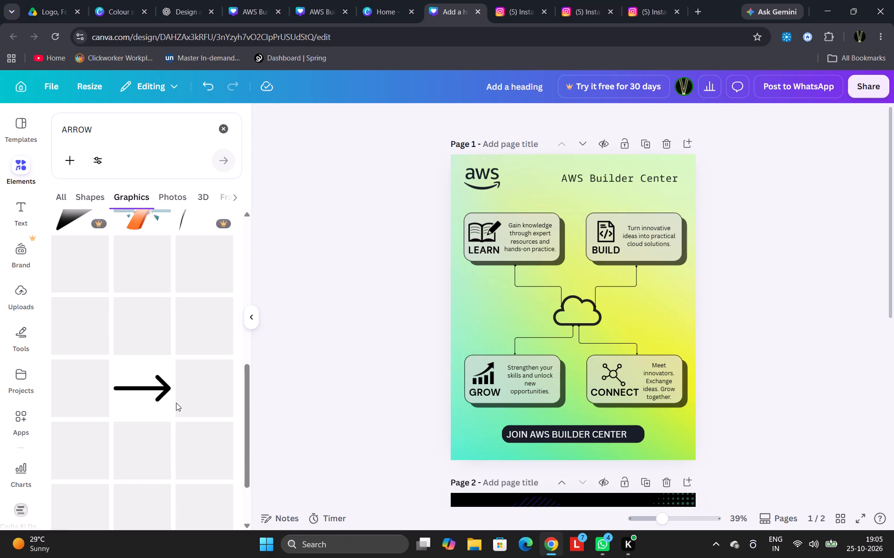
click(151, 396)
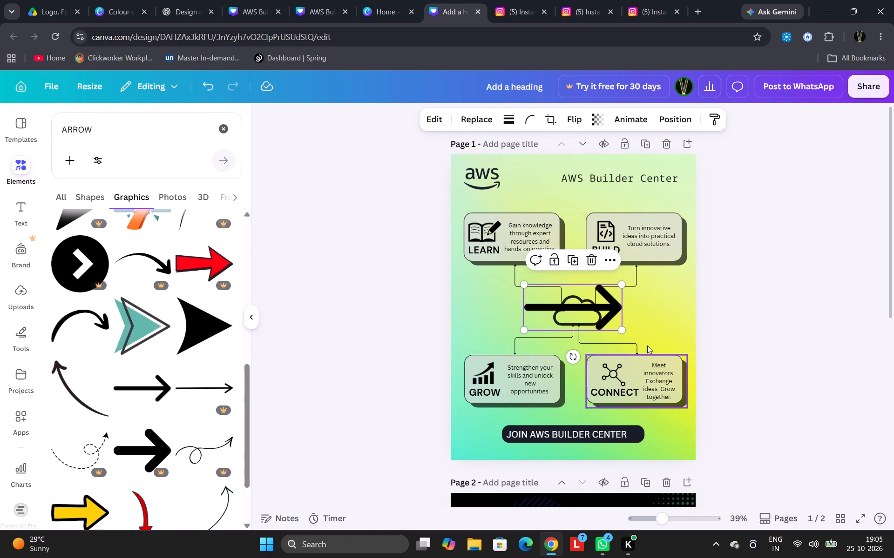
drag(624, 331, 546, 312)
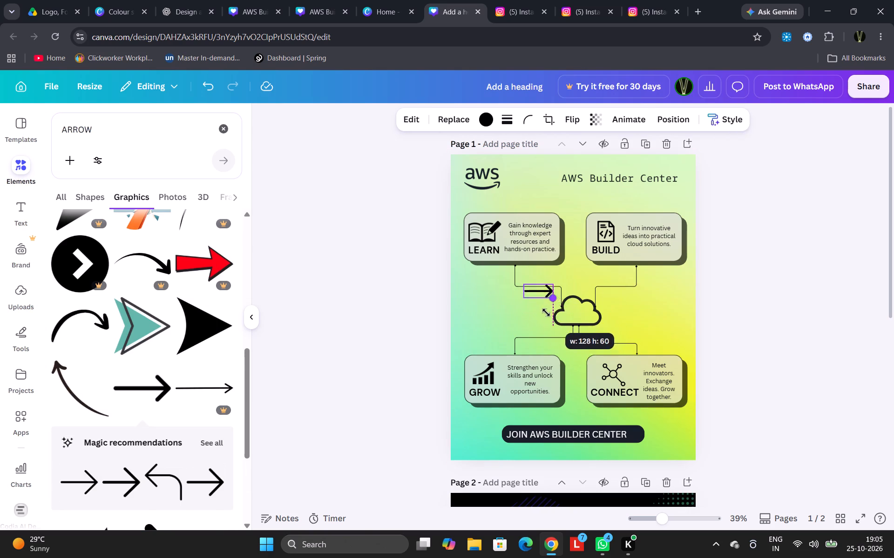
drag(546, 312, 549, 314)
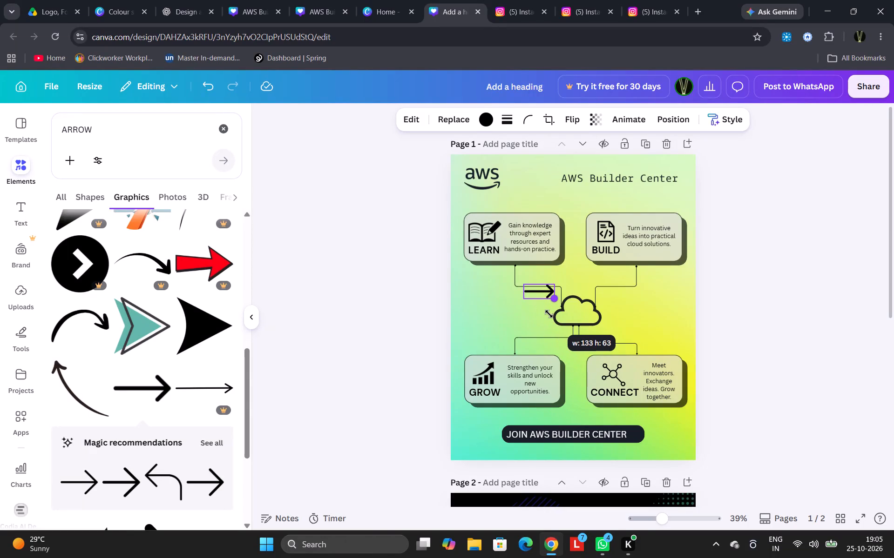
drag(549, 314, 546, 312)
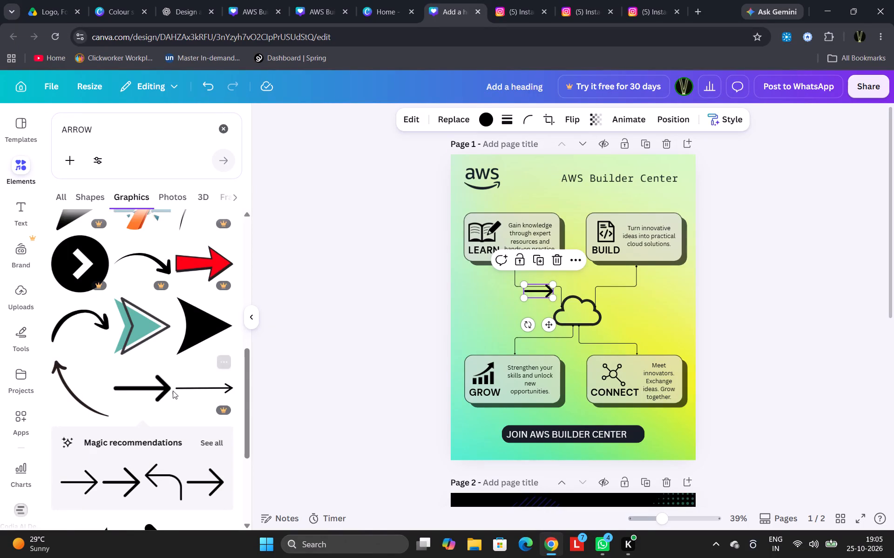
Add a straight open-headed arrow from the recommended graphics, move it down towards the "JOIN AWS BUILDER CENTER" pill and shrink it to icon size.
scroll(115, 392, down, 2)
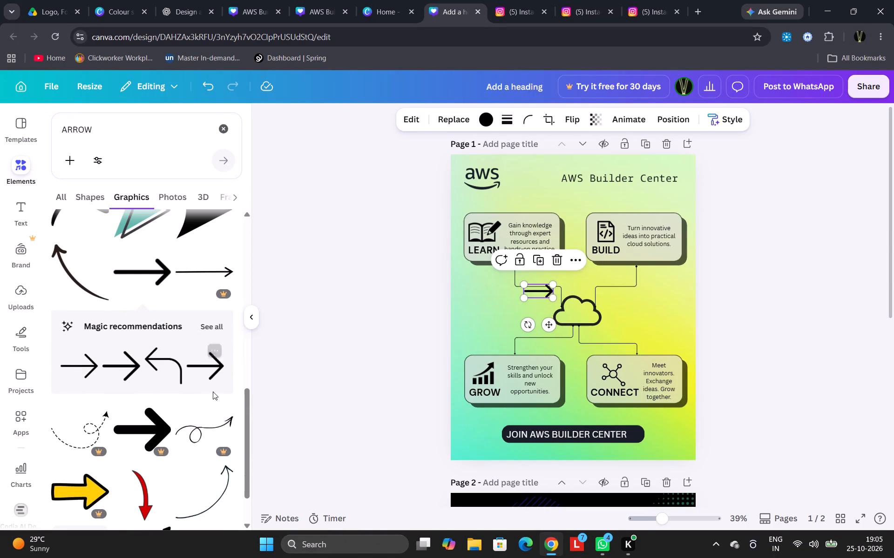
click(215, 371)
drag(550, 318, 559, 359)
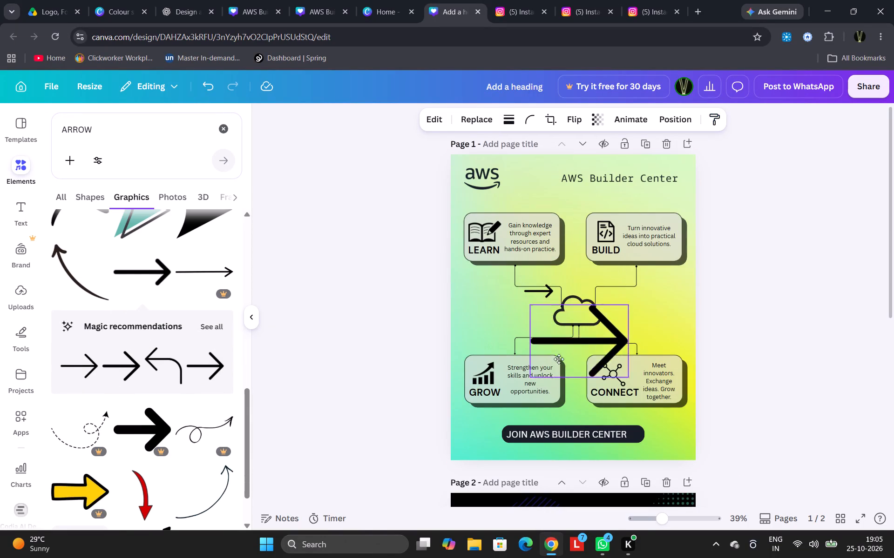
drag(559, 359, 572, 392)
drag(647, 418, 574, 392)
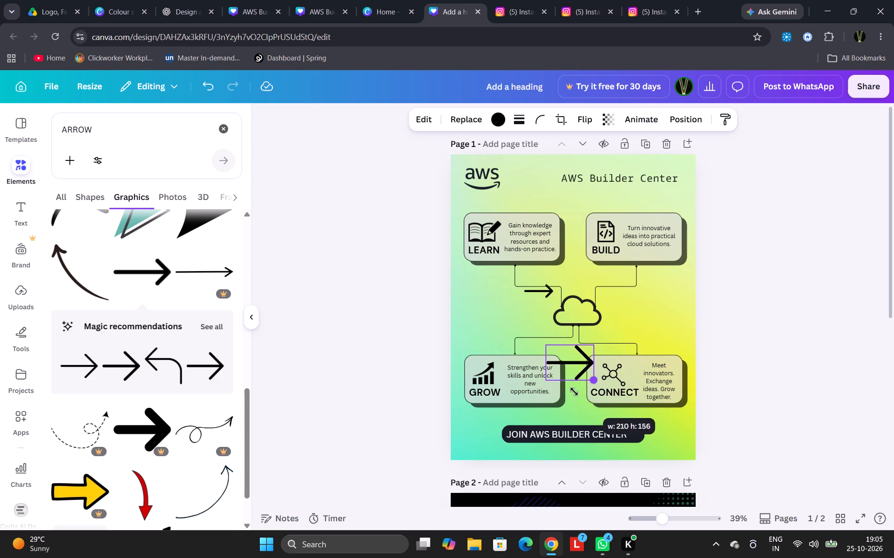
Shrink the new open-headed arrow to icon size and change its colour from black to white.
drag(574, 392, 550, 378)
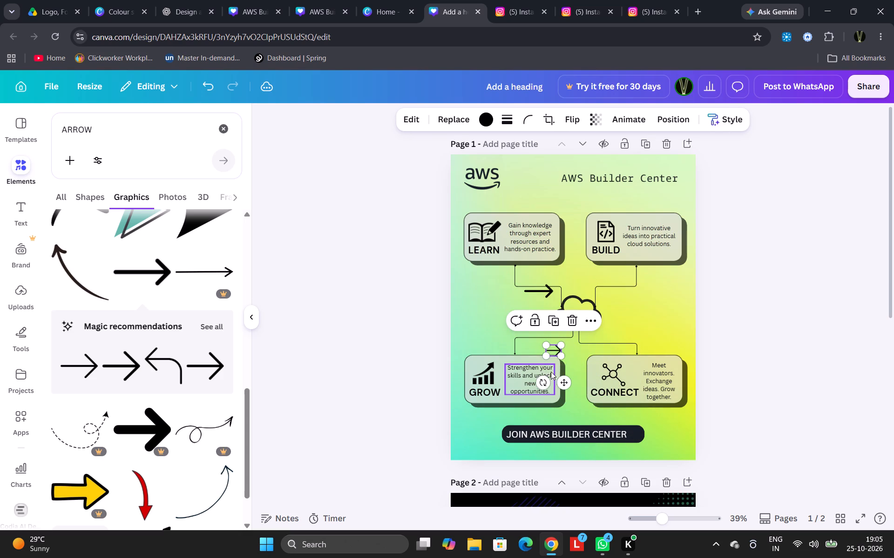
click(490, 113)
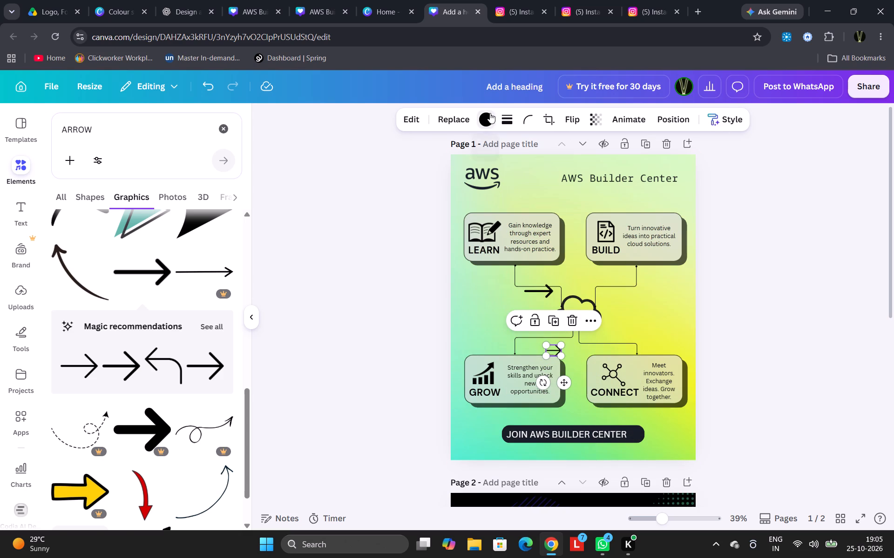
click(214, 200)
click(322, 239)
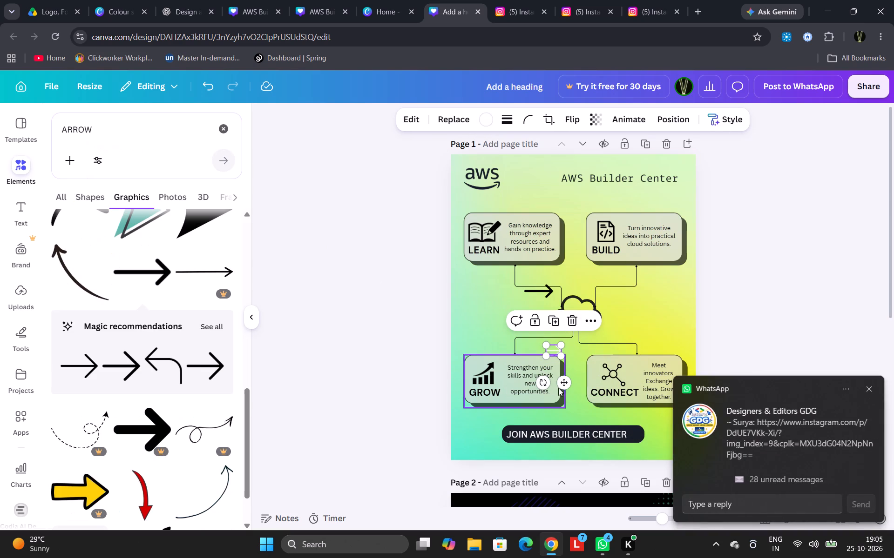
Move the white arrow to the end of the "JOIN AWS BUILDER CENTER" pill and scale it down slightly to fit inside.
drag(562, 384, 643, 463)
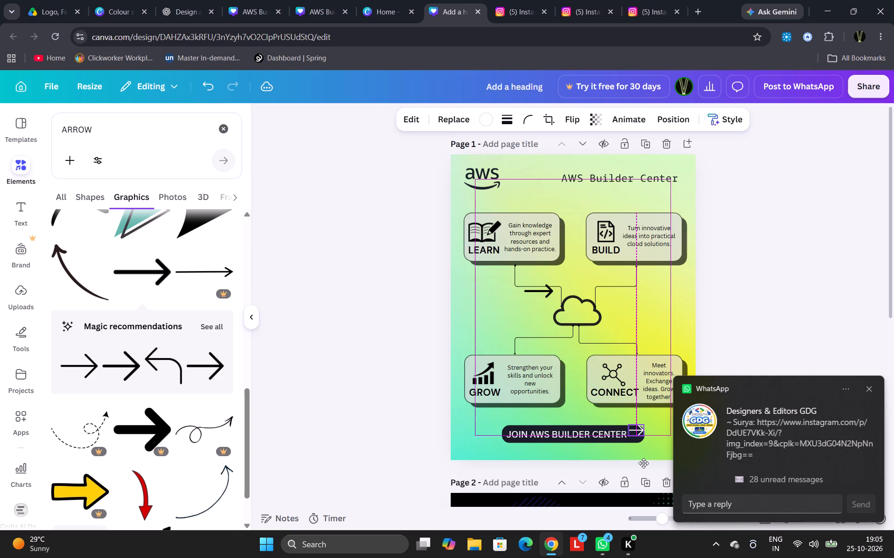
drag(643, 463, 643, 467)
drag(646, 438, 642, 438)
click(642, 459)
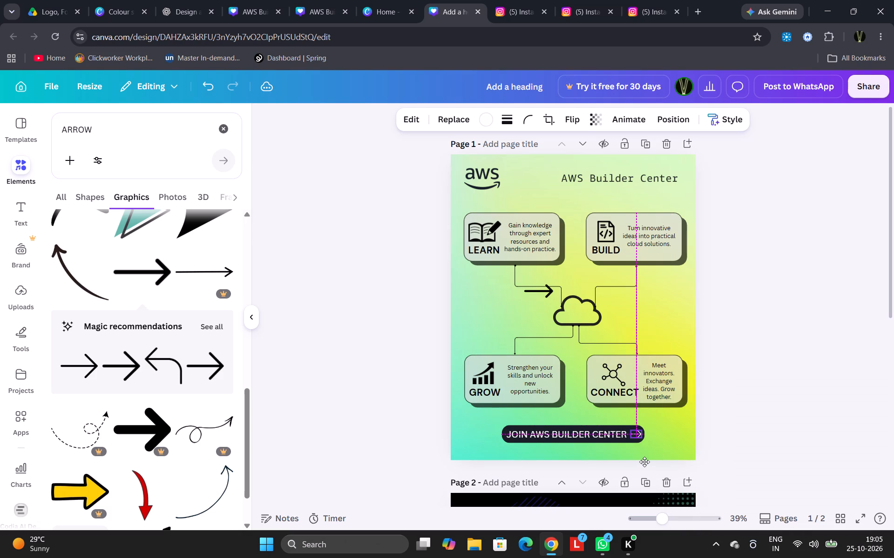
click(779, 385)
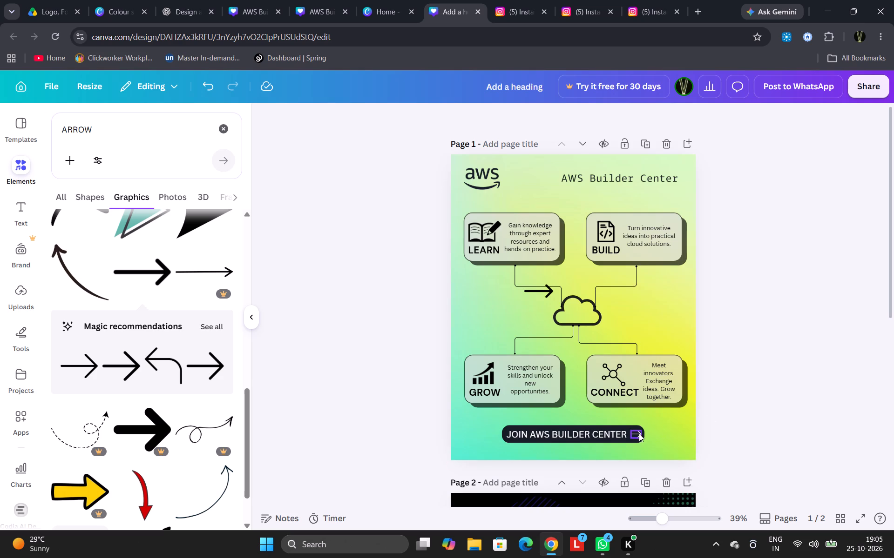
Nudge the white arrow closer to the word "CENTER" and slightly down within the join pill.
click(639, 433)
key(Left)
key(Left)
key(Left)
key(Left)
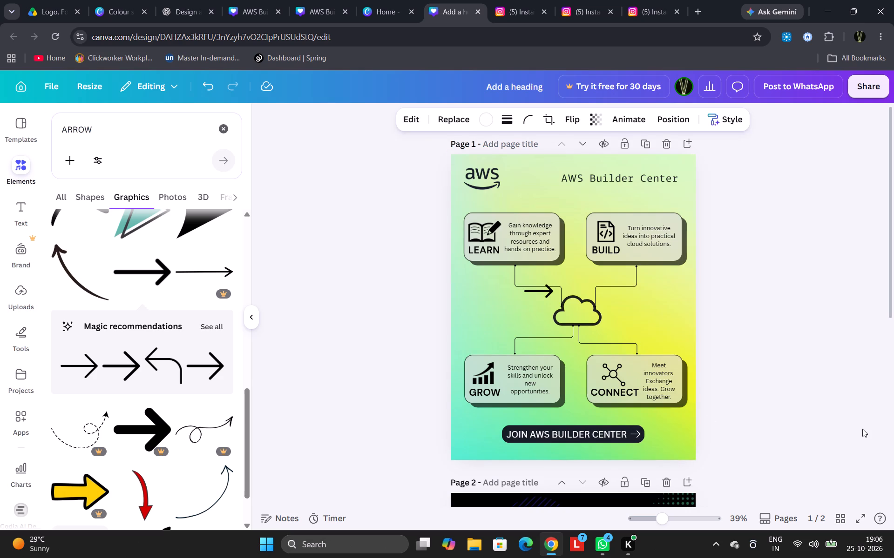
key(Left)
key(Left)
key(Left)
key(Down)
key(Left)
key(Left)
key(Down)
key(Down)
key(Up)
key(Left)
key(Left)
key(Left)
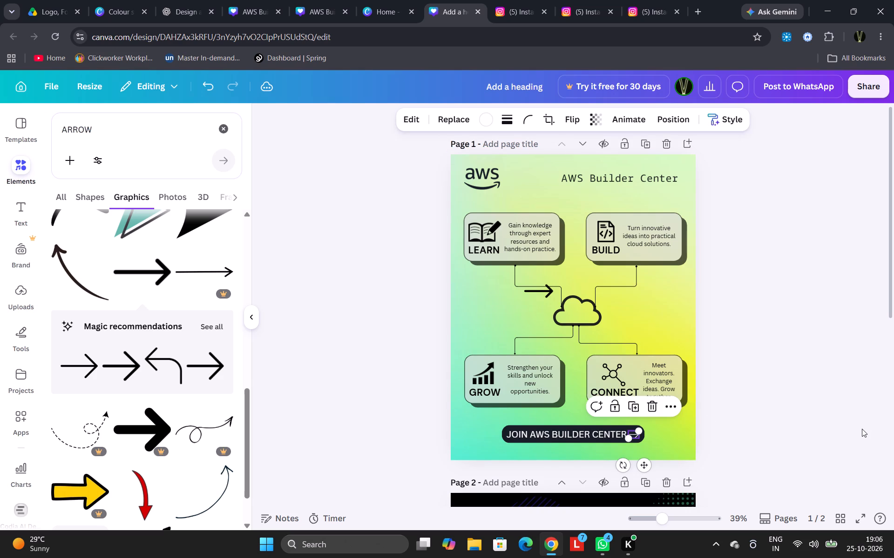
drag(861, 429, 866, 425)
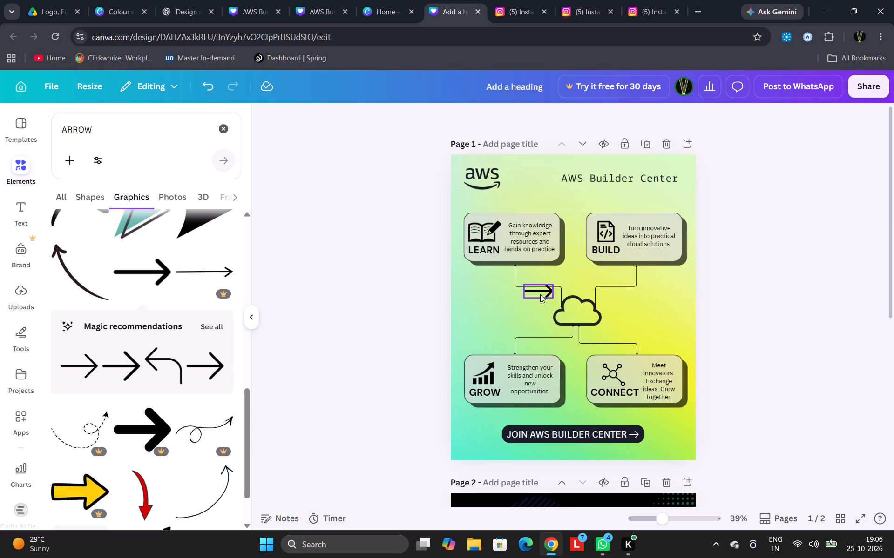
Delete the spare straight black arrow beside the cloud on page 1.
click(540, 294)
click(559, 263)
Browse further through the "ARROW" graphics results for another arrow style.
scroll(171, 339, down, 5)
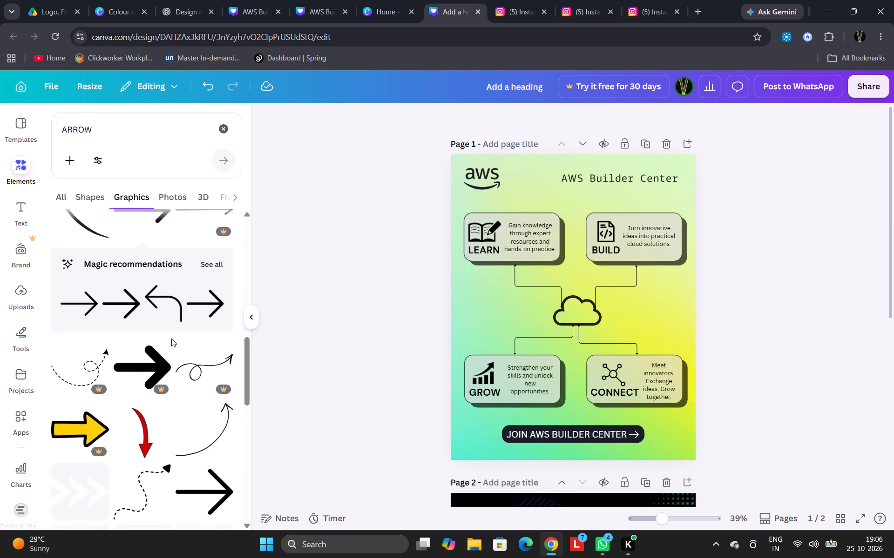
scroll(171, 339, down, 1)
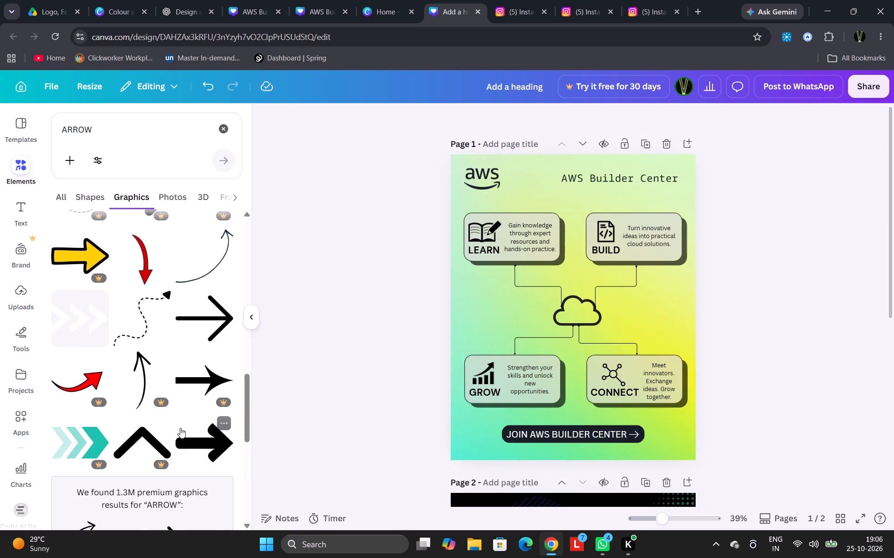
scroll(95, 333, down, 6)
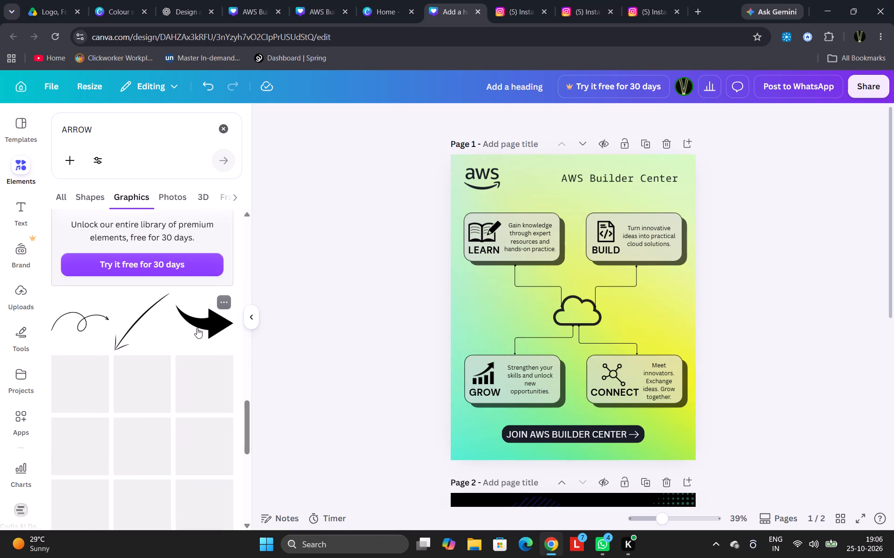
scroll(202, 326, down, 4)
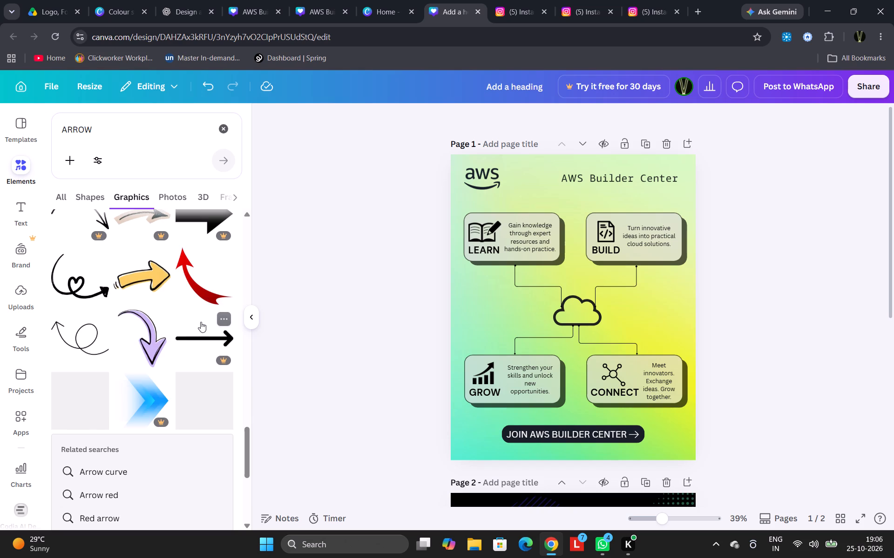
Add the thick black rounded straight arrow from the "ARROW" graphics to page 1 and shift it towards the GROW card.
scroll(201, 322, down, 8)
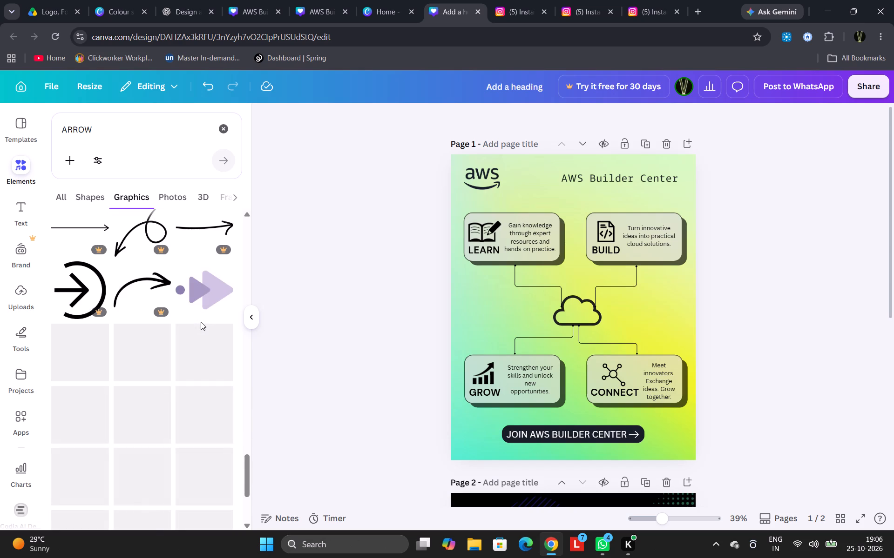
scroll(162, 339, down, 3)
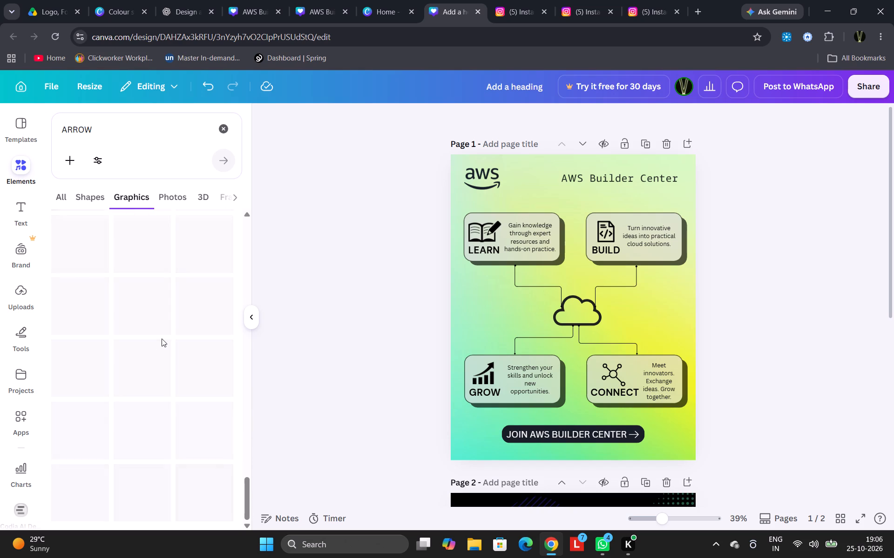
scroll(146, 310, up, 5)
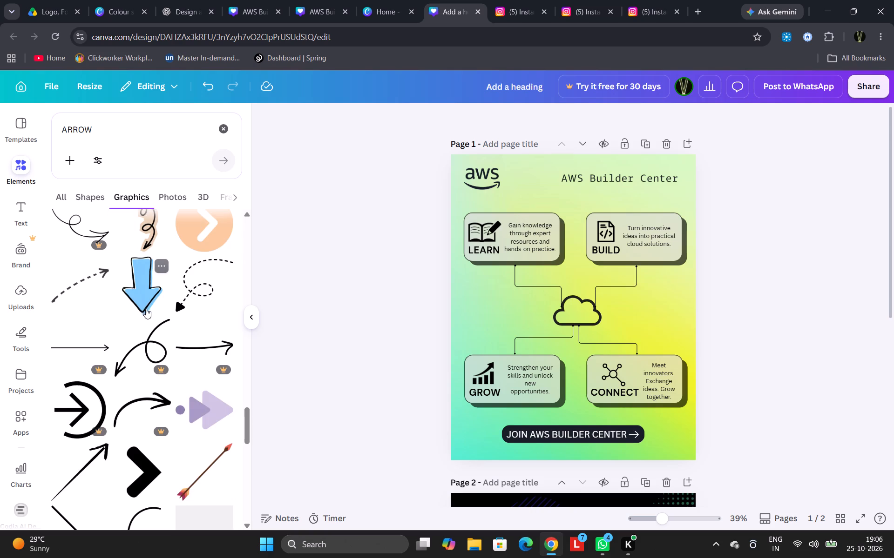
scroll(158, 323, down, 6)
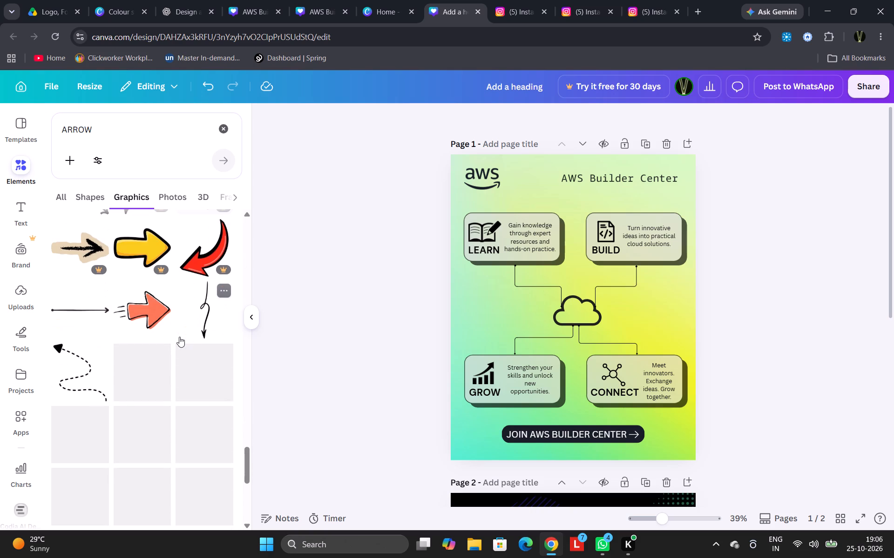
scroll(153, 333, down, 4)
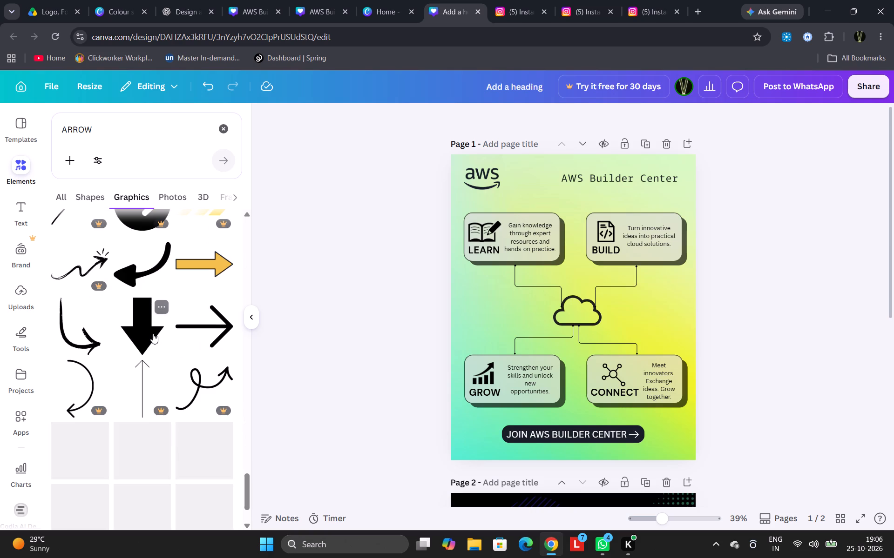
scroll(156, 342, up, 5)
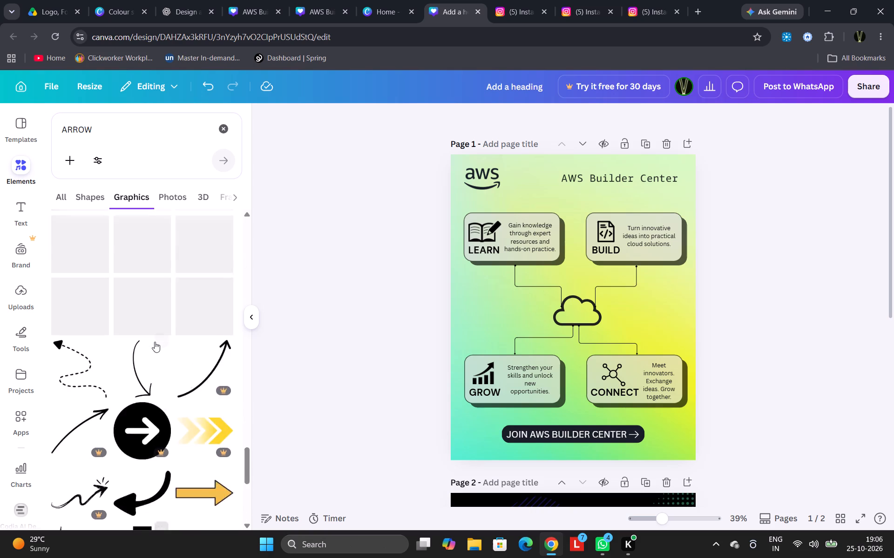
scroll(155, 342, up, 8)
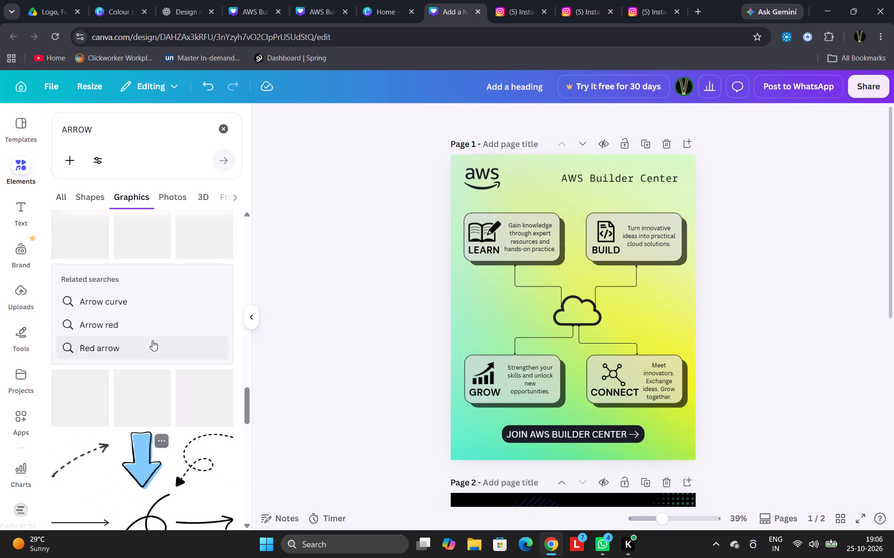
scroll(152, 339, up, 4)
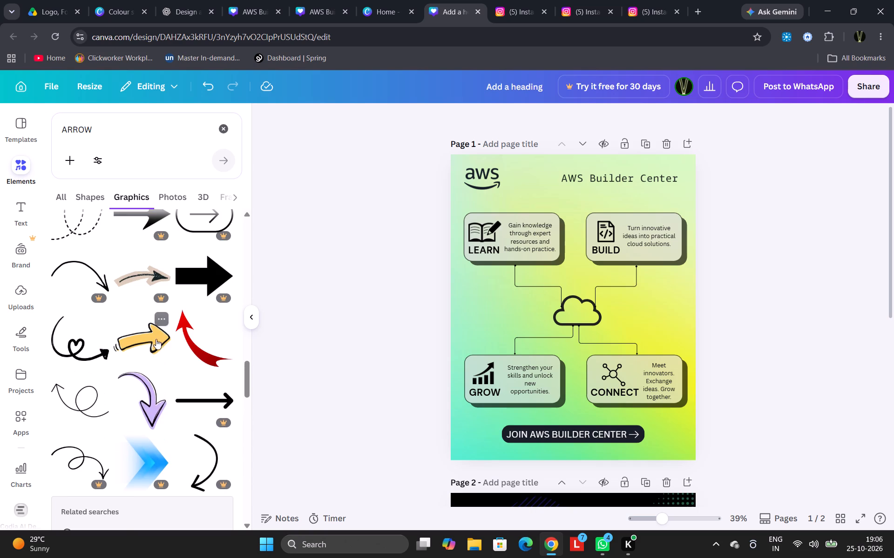
scroll(196, 290, up, 3)
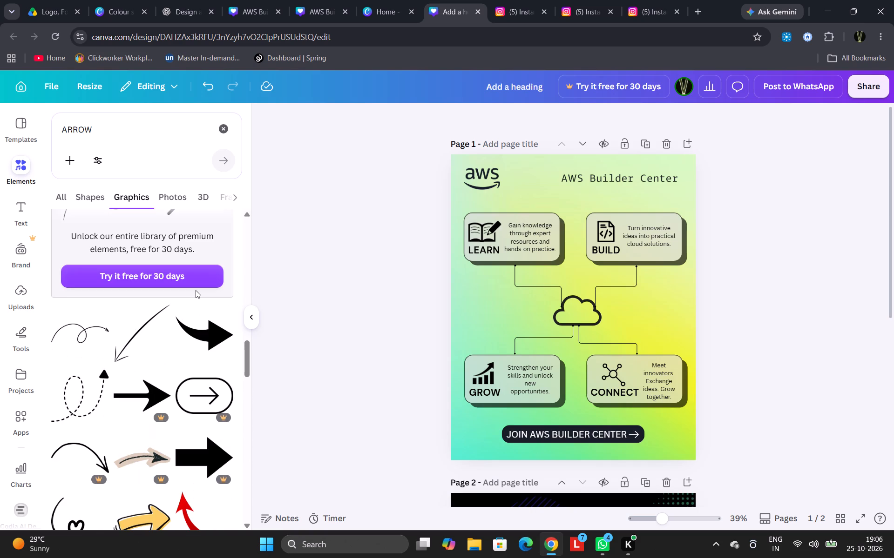
scroll(201, 345, up, 4)
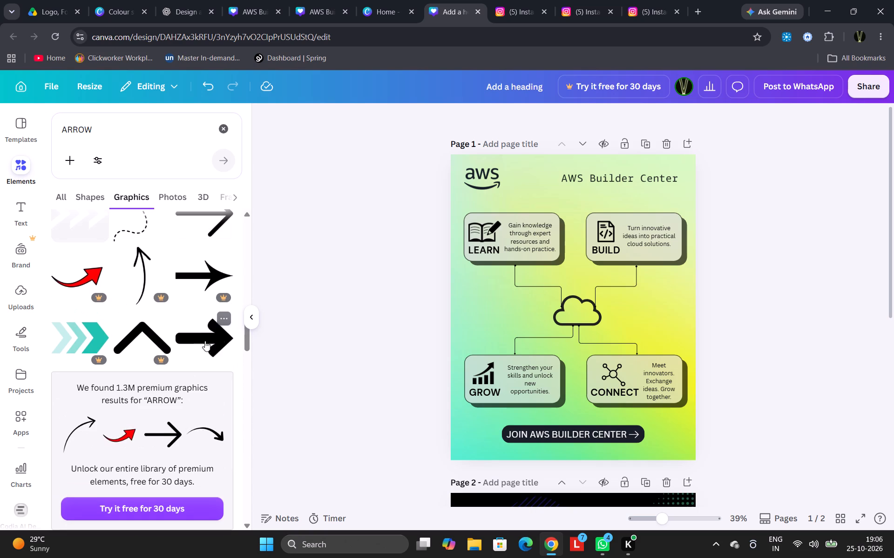
click(210, 344)
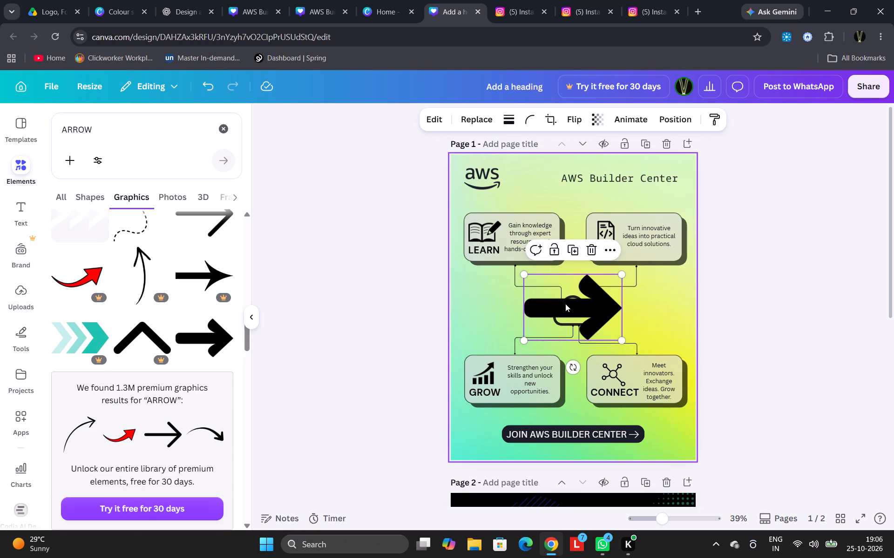
drag(567, 306, 512, 337)
click(515, 333)
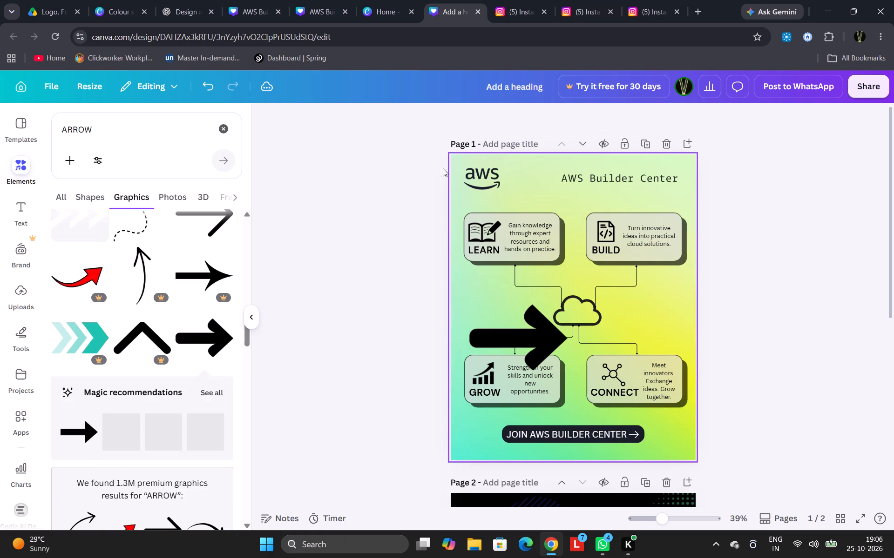
Recolour the new thick arrow white.
click(501, 319)
click(427, 117)
click(494, 118)
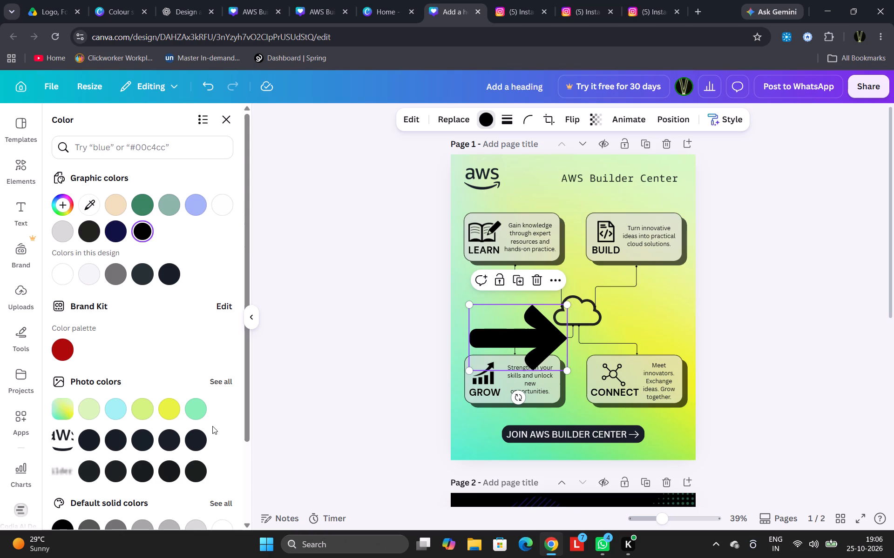
scroll(156, 458, down, 2)
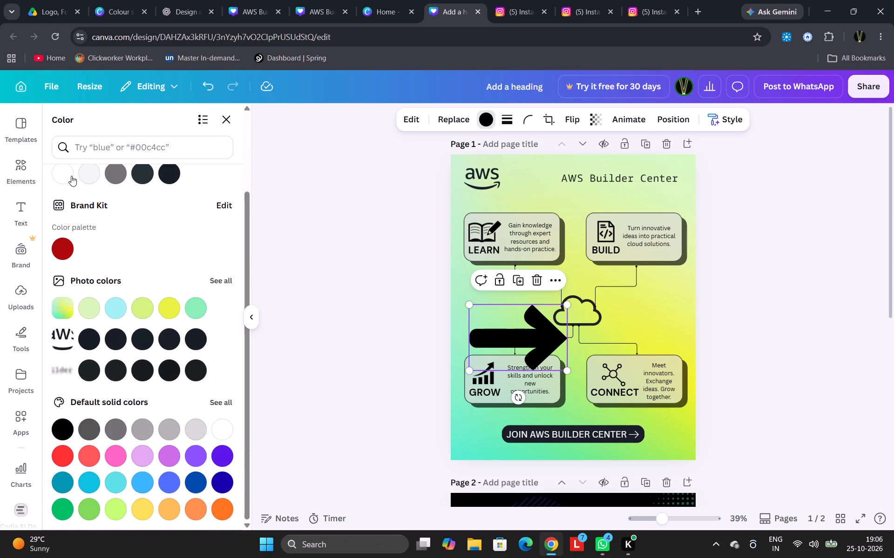
click(68, 175)
click(298, 173)
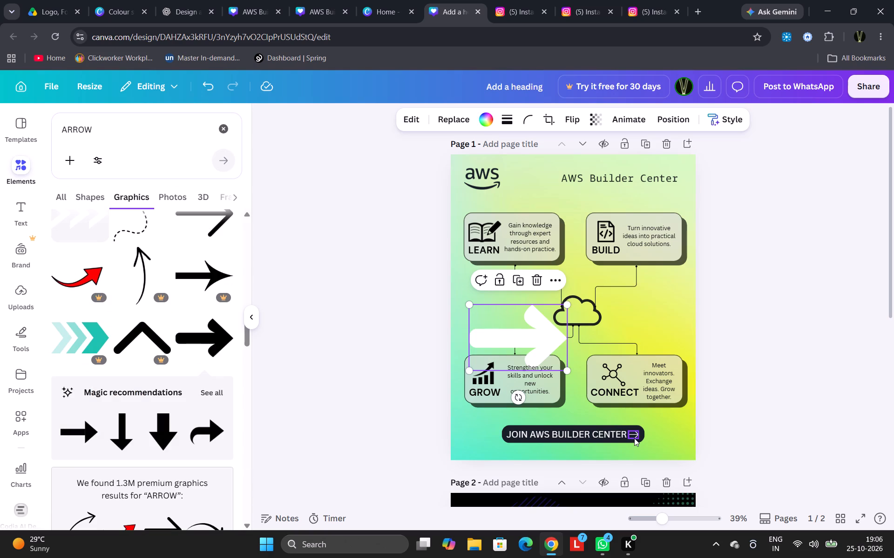
Delete the thin arrow at the end of the "JOIN AWS BUILDER CENTER" pill.
click(635, 438)
click(649, 406)
Shrink the white arrow to icon size and place it inside the pill, just after the "JOIN AWS BUILDER CENTER" text.
click(544, 346)
drag(567, 372, 480, 325)
drag(489, 341, 643, 468)
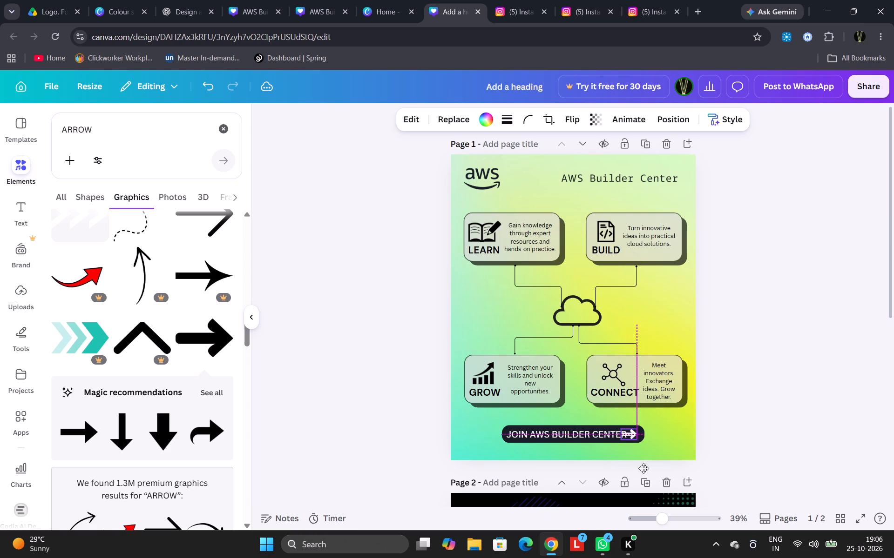
drag(643, 468, 647, 465)
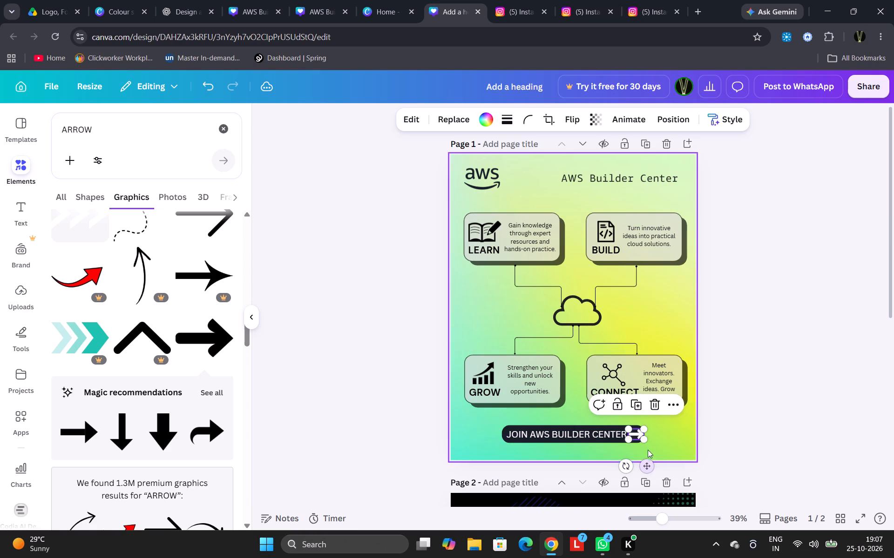
click(644, 441)
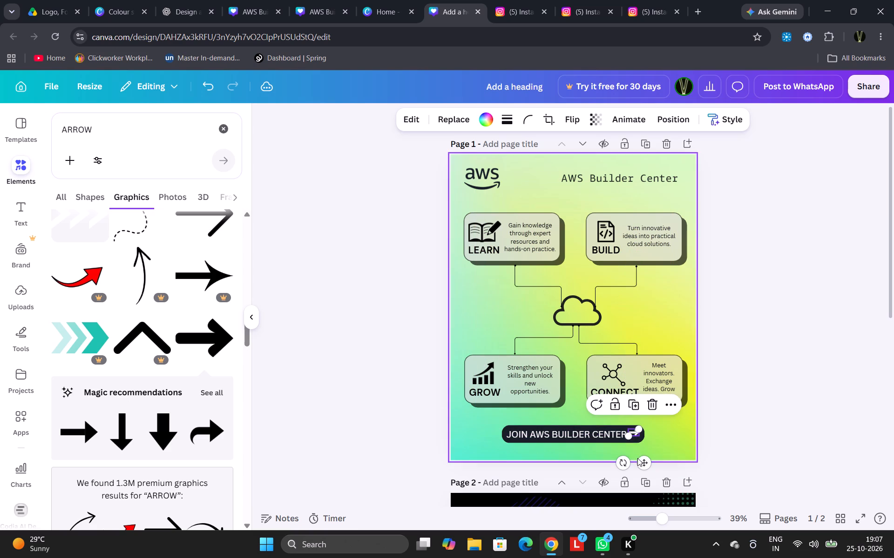
drag(637, 458, 641, 462)
click(642, 463)
click(637, 432)
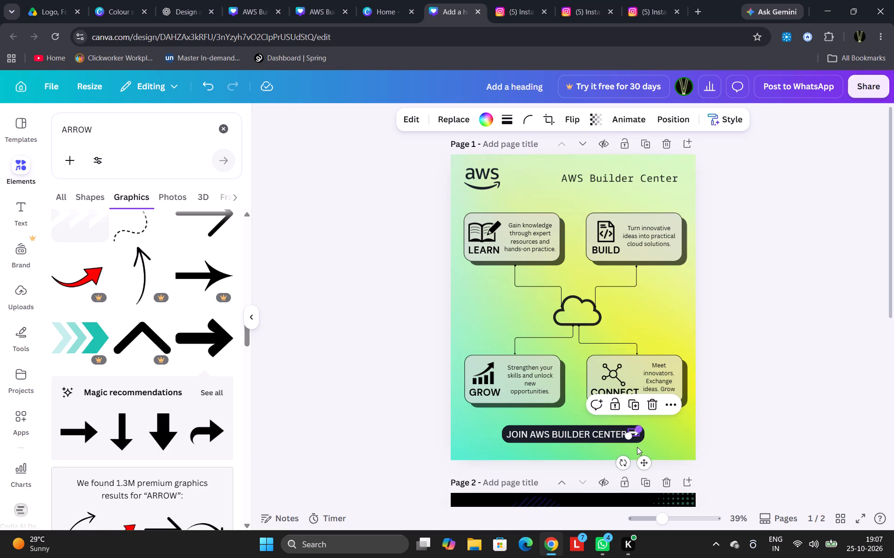
click(638, 462)
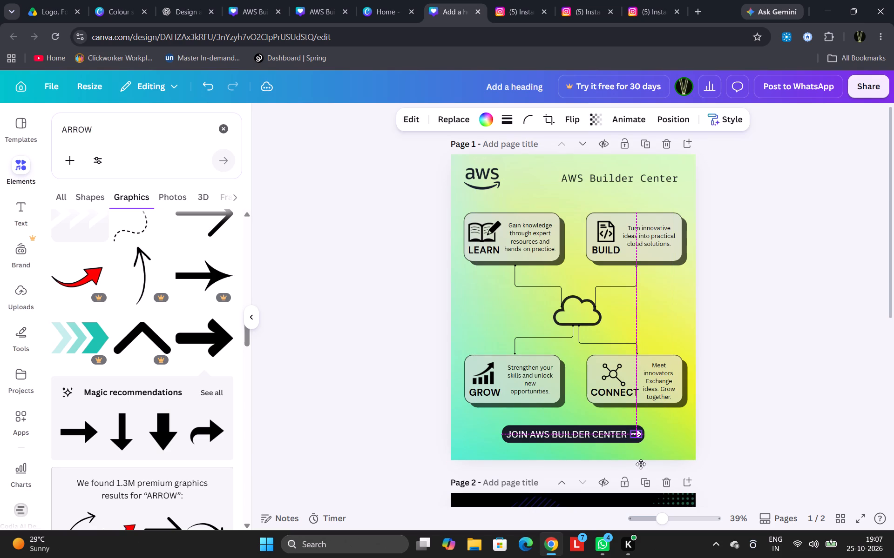
key(Left)
key(Left)
key(Left)
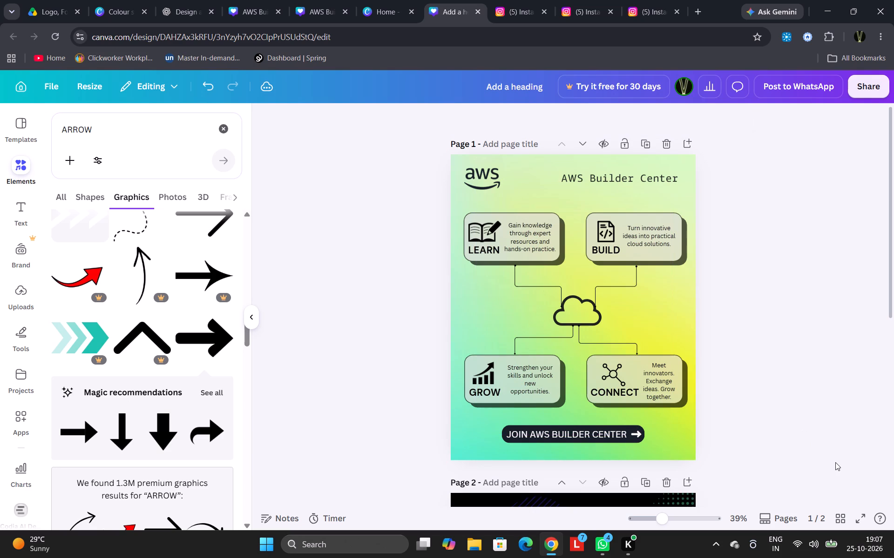
click(638, 437)
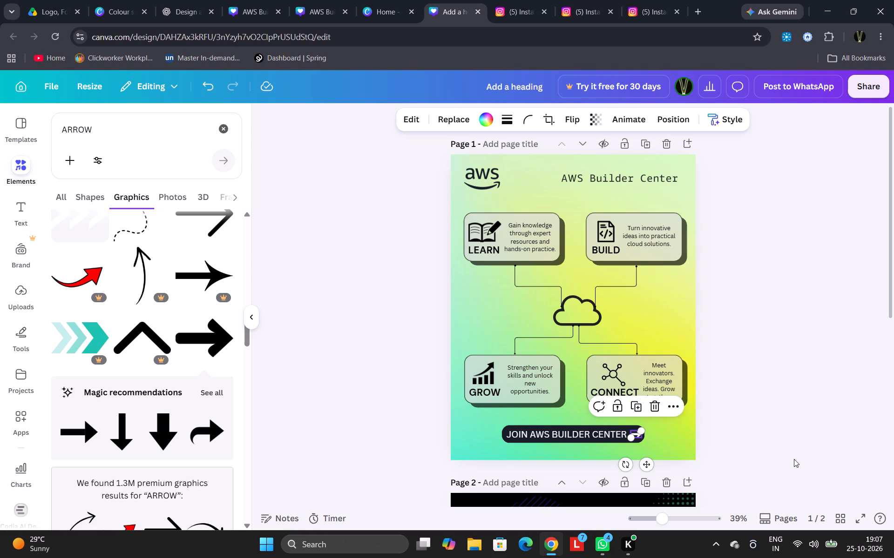
Nudge the white arrow slightly closer to the "JOIN AWS BUILDER CENTER" text and fine-tune its vertical alignment inside the pill.
key(Left)
key(Left)
key(Left)
key(Left)
key(Left)
key(Left)
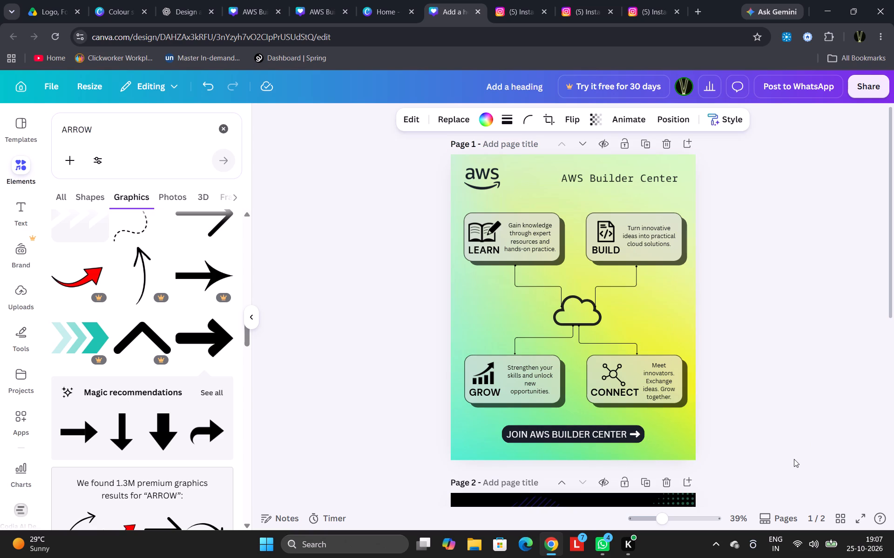
key(Down)
key(Down)
key(Left)
key(Left)
key(Up)
key(Left)
click(789, 363)
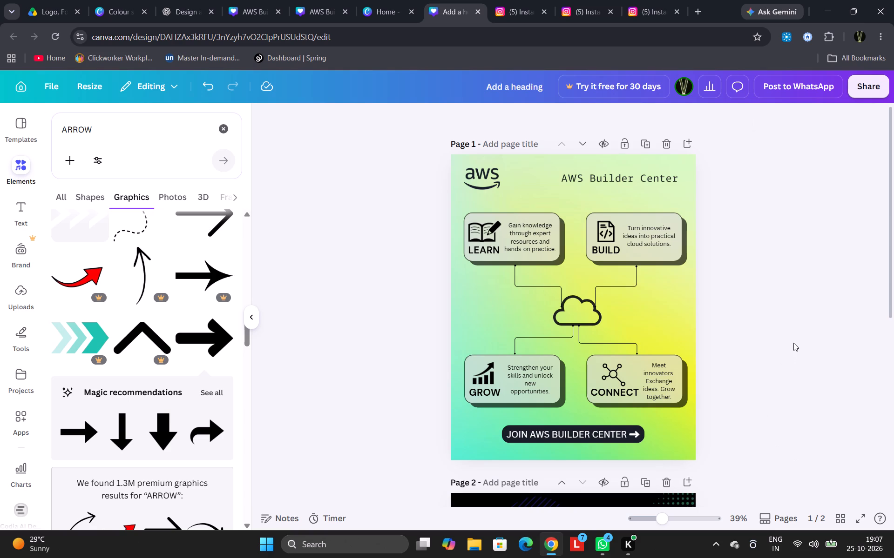
Delete page 2, the black volunteer-recruitment poster, from the design.
scroll(792, 215, down, 5)
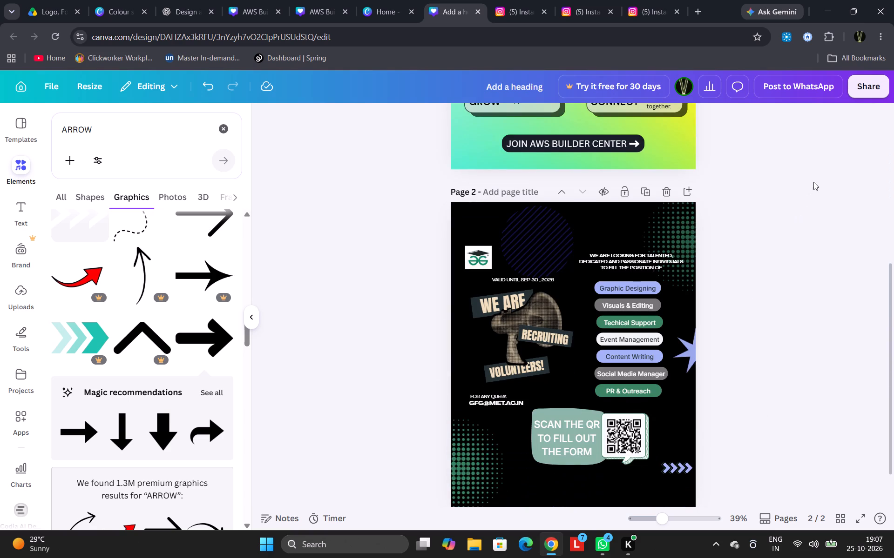
scroll(813, 185, down, 4)
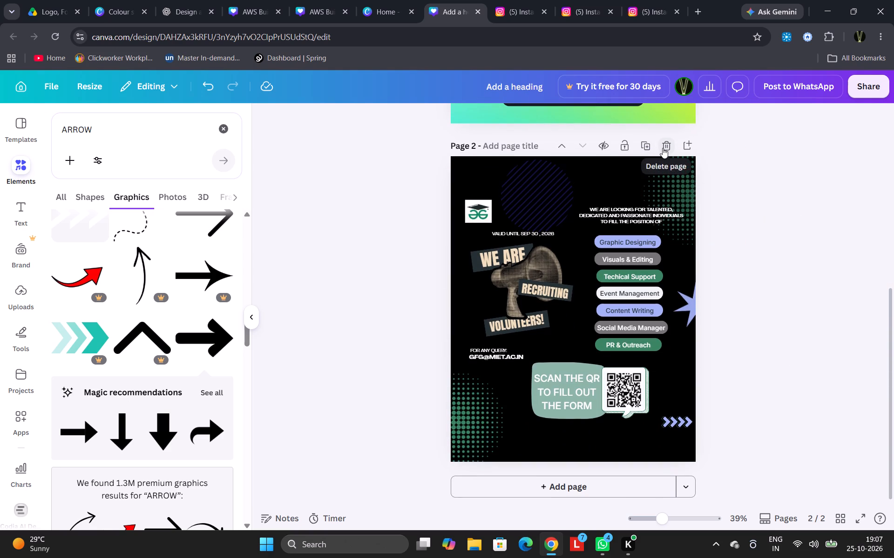
click(663, 148)
scroll(736, 193, up, 4)
click(761, 189)
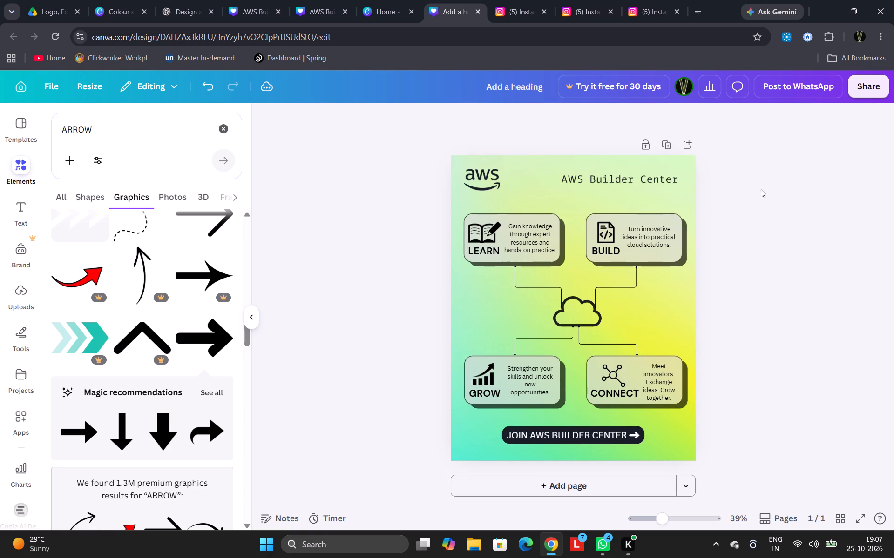
Consult the AWS Builder Center reference posts on Instagram and search Canva's graphics for "DOTTED LINE".
click(590, 0)
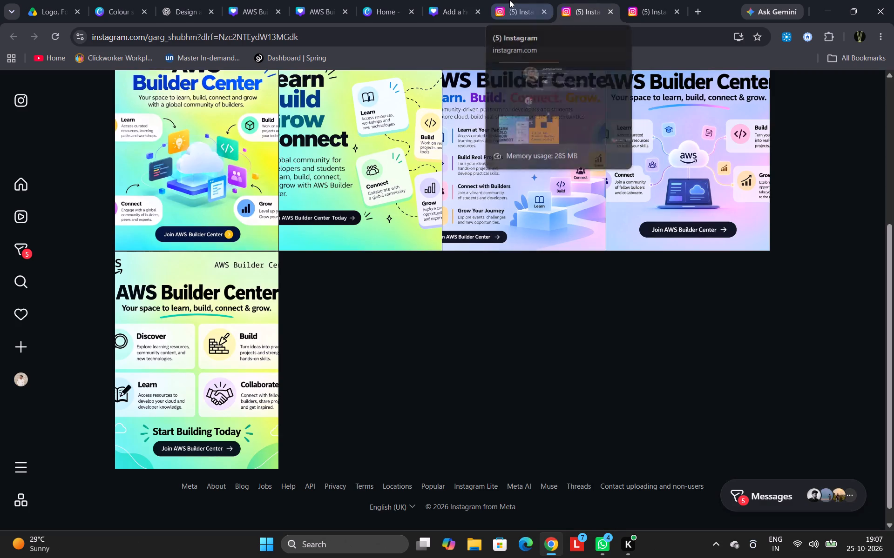
click(457, 0)
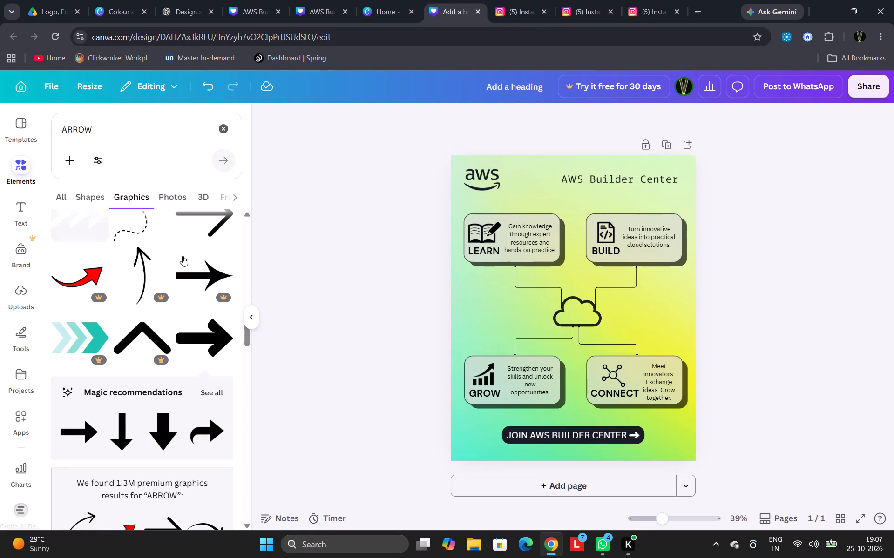
scroll(177, 261, up, 3)
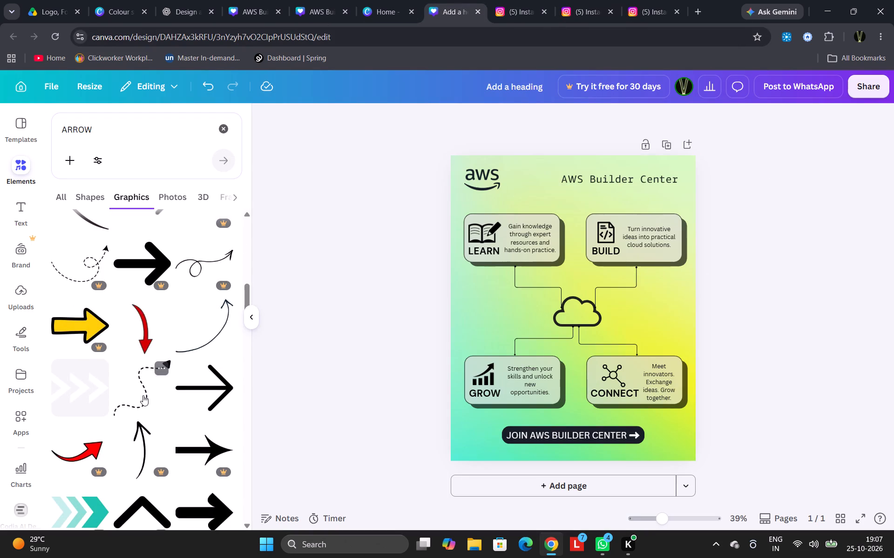
drag(104, 125, 72, 125)
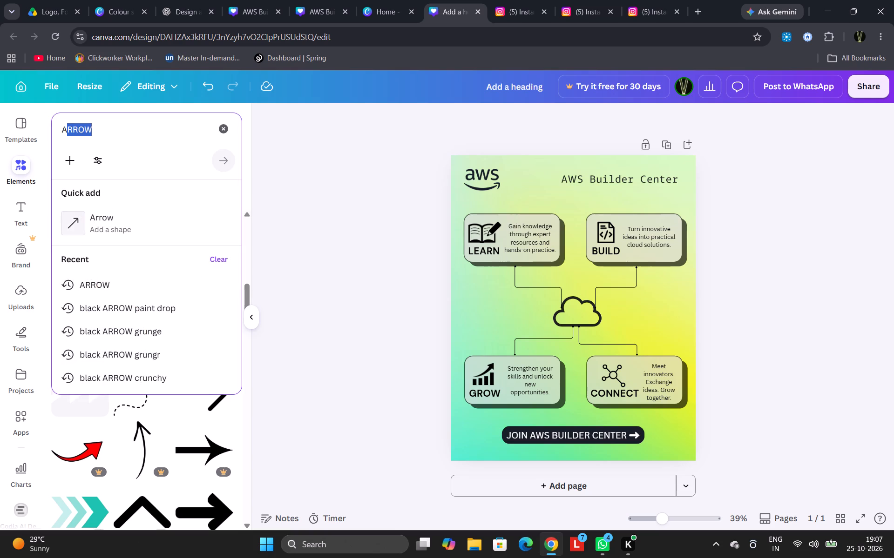
drag(72, 125, 55, 119)
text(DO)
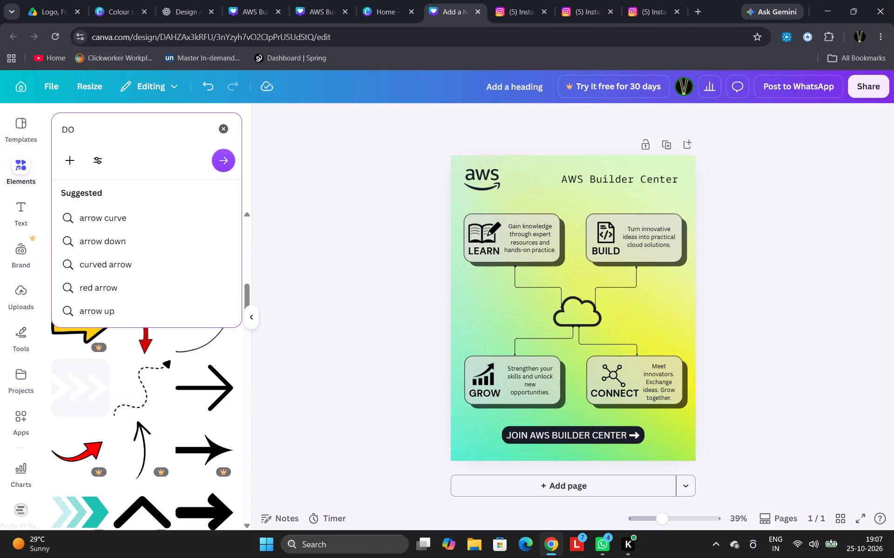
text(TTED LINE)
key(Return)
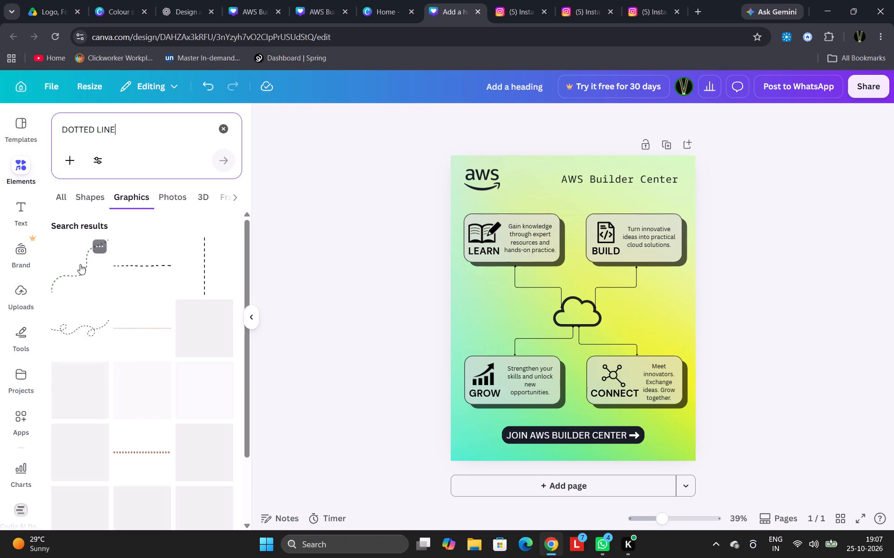
Add the curved dotted line from the "DOTTED LINE" graphics and fit it, slightly reduced, across the poster's lower-right corner.
click(88, 282)
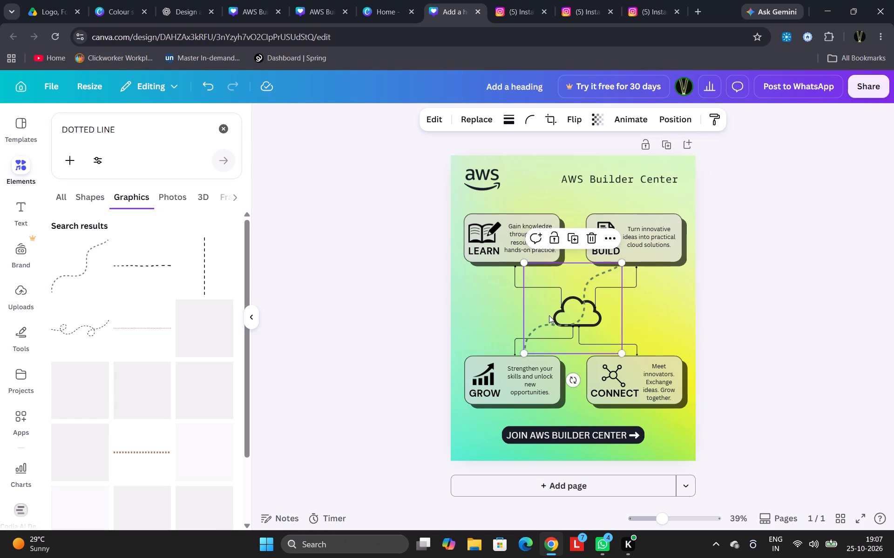
drag(581, 331, 656, 453)
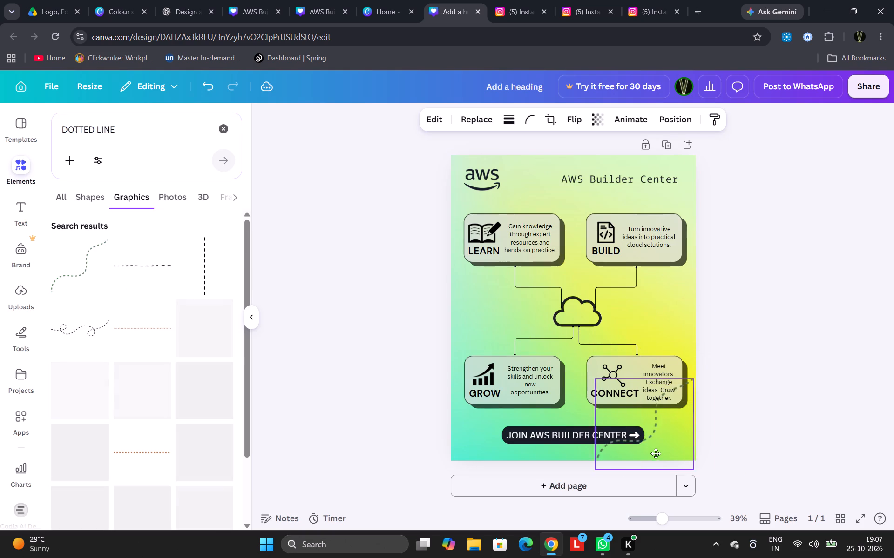
drag(656, 453, 669, 461)
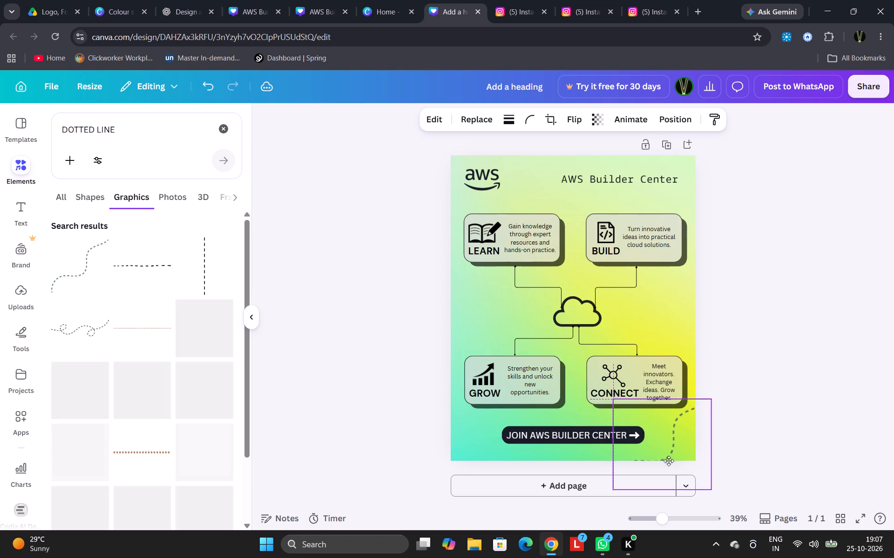
drag(669, 461, 669, 455)
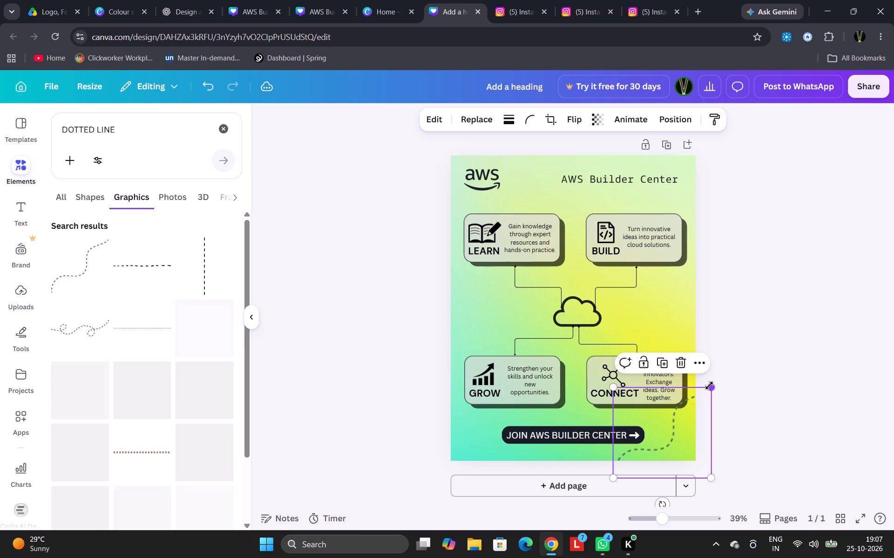
drag(709, 386, 702, 400)
drag(671, 441, 677, 444)
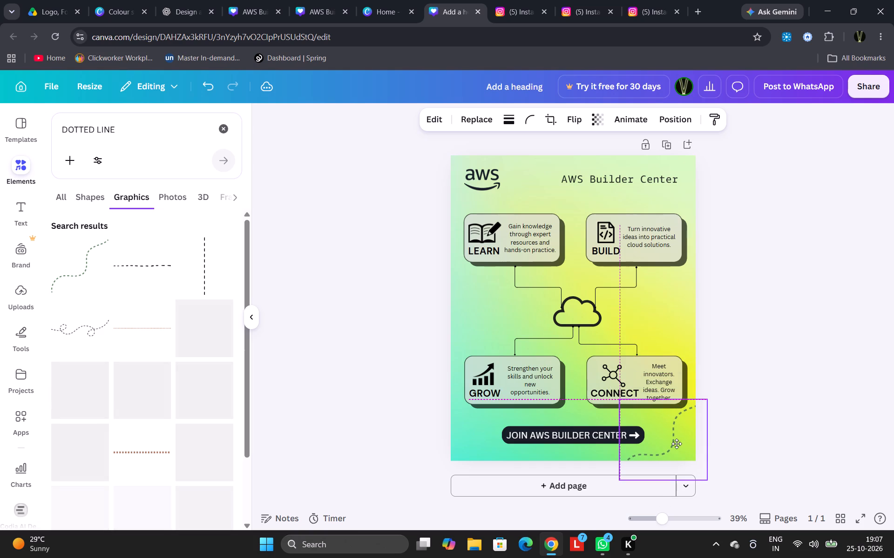
drag(677, 444, 677, 444)
click(776, 384)
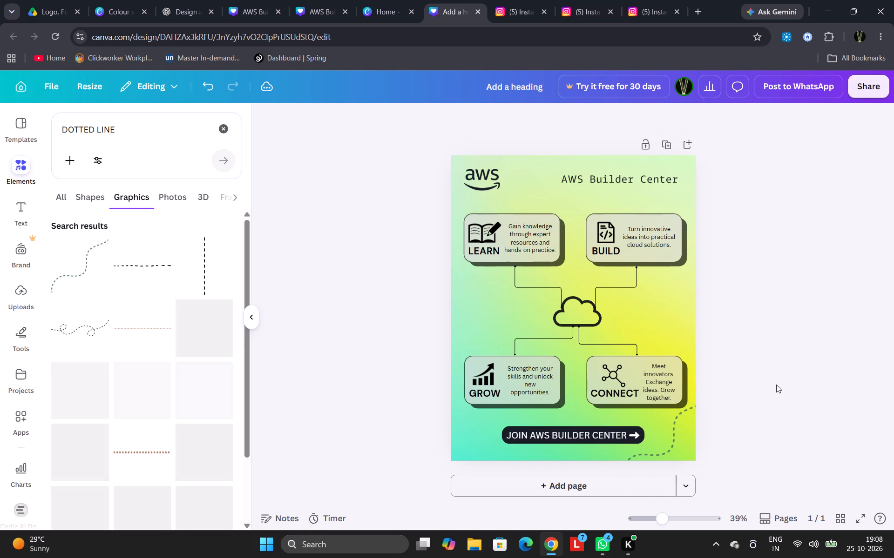
Examine the edit options for the curved dotted line and look through the other "DOTTED LINE" graphics.
click(683, 442)
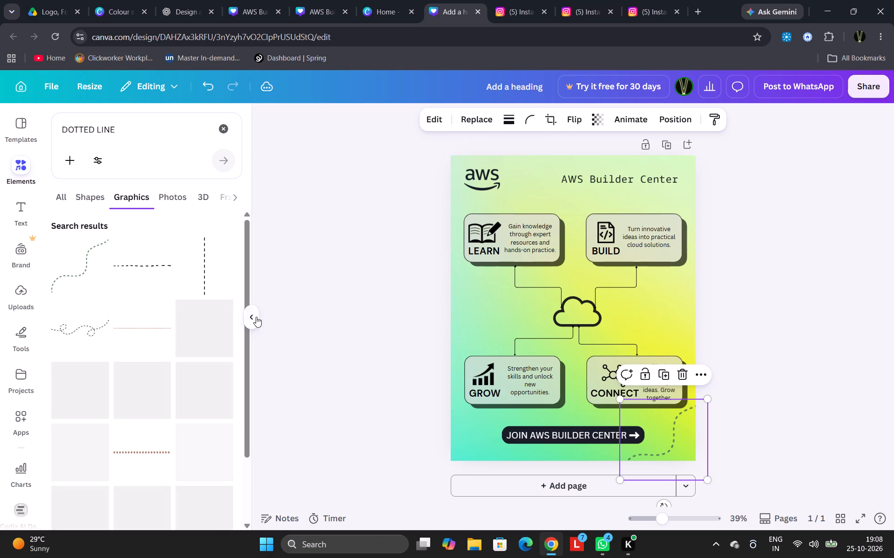
scroll(131, 282, up, 1)
scroll(143, 291, down, 2)
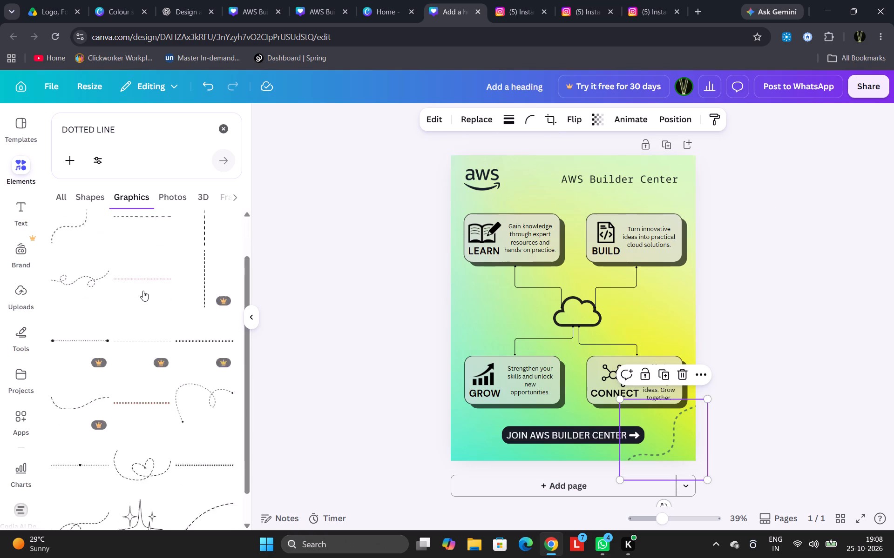
click(819, 415)
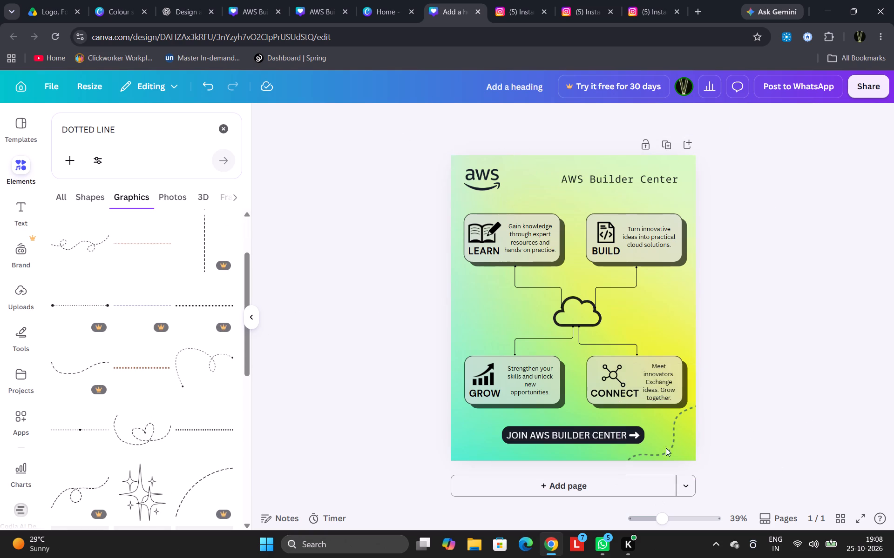
click(615, 454)
click(684, 444)
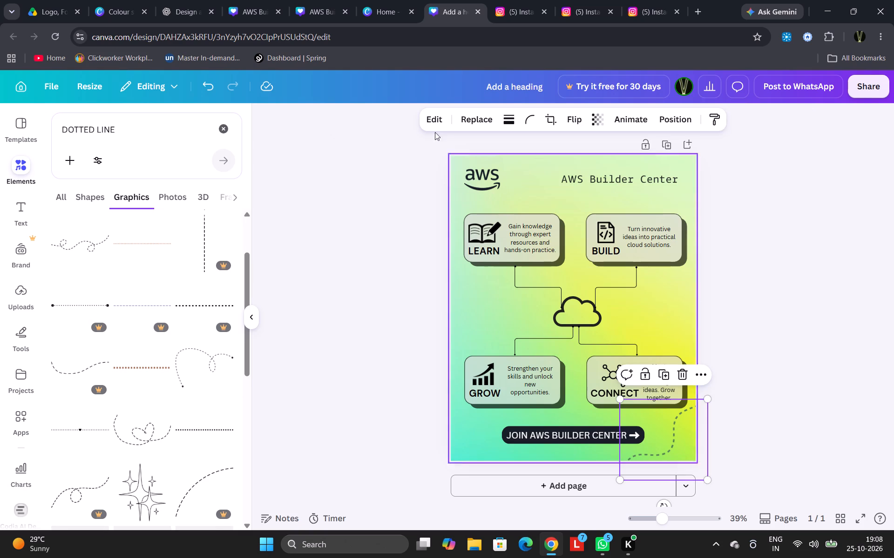
click(432, 115)
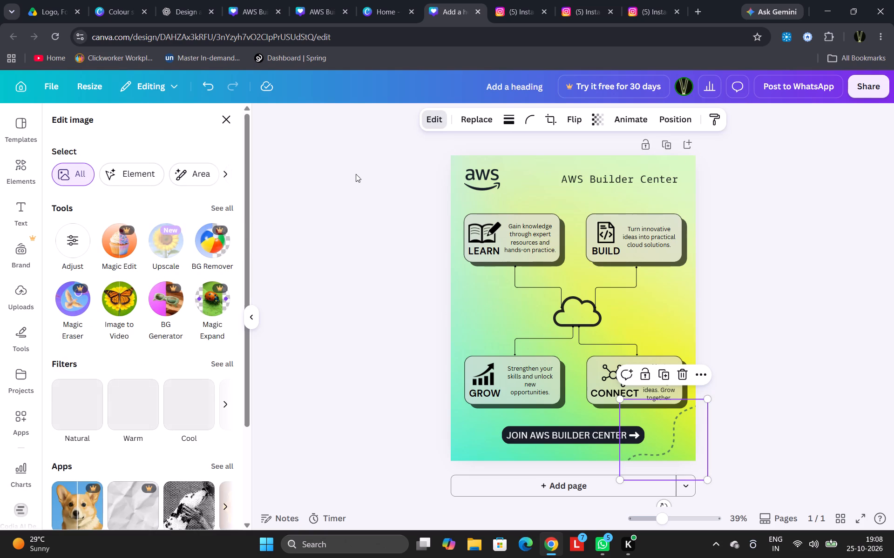
click(354, 205)
scroll(200, 318, down, 2)
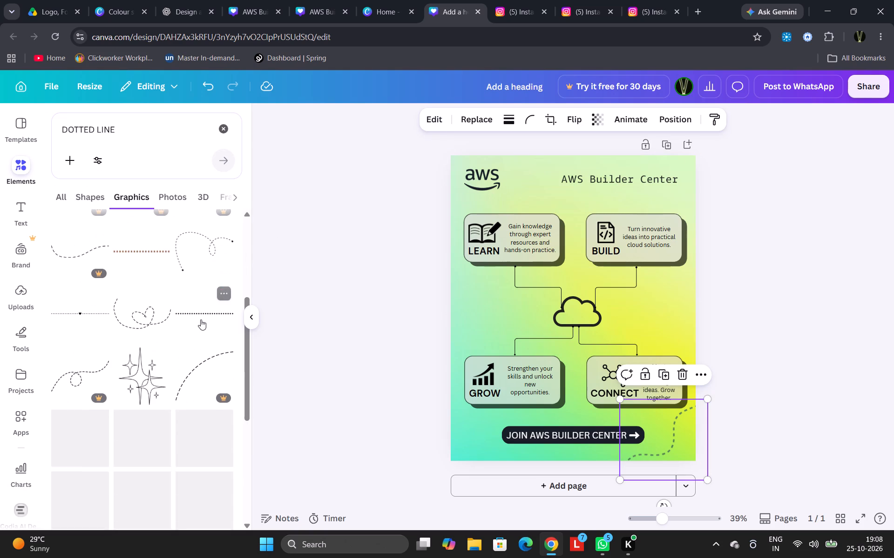
scroll(241, 331, down, 2)
scroll(163, 285, up, 2)
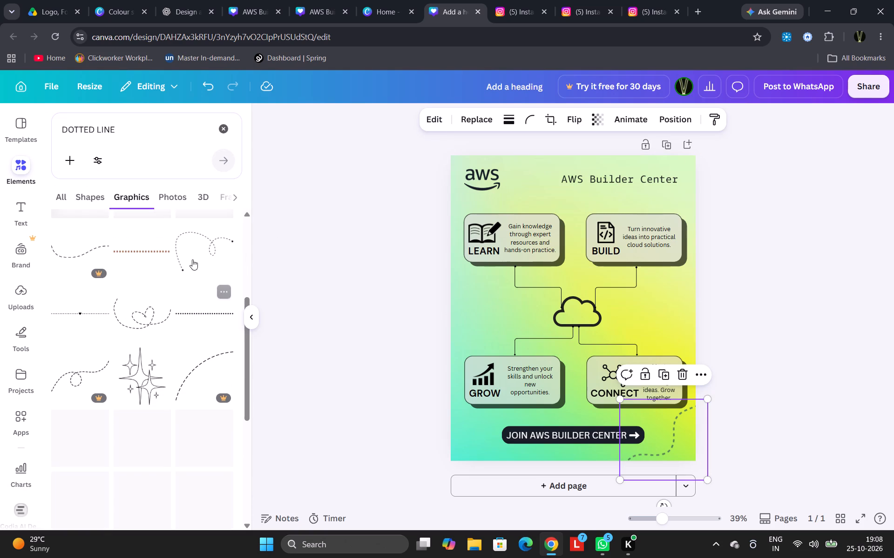
scroll(99, 273, down, 3)
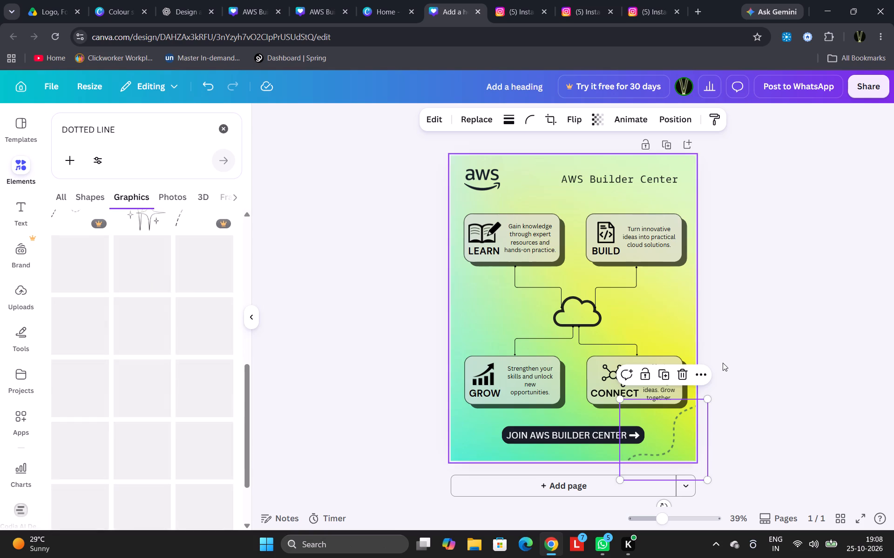
click(769, 404)
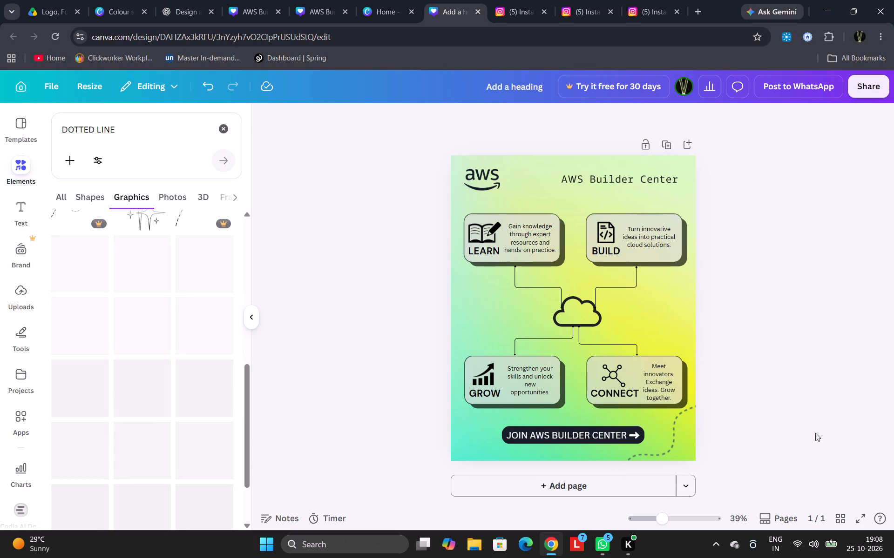
Nudge the curved dotted line in the poster's lower-right corner slightly to the right and down.
click(685, 443)
key(Right)
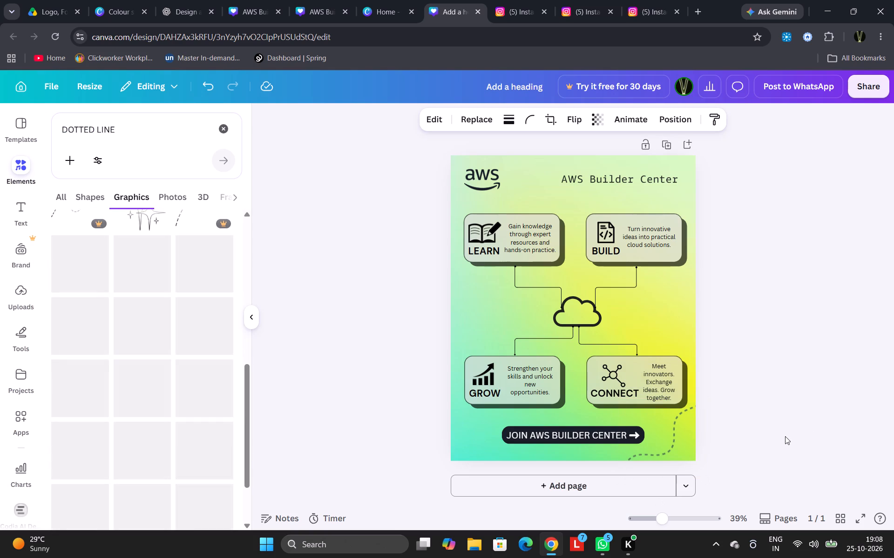
key(Down)
key(Down)
click(384, 239)
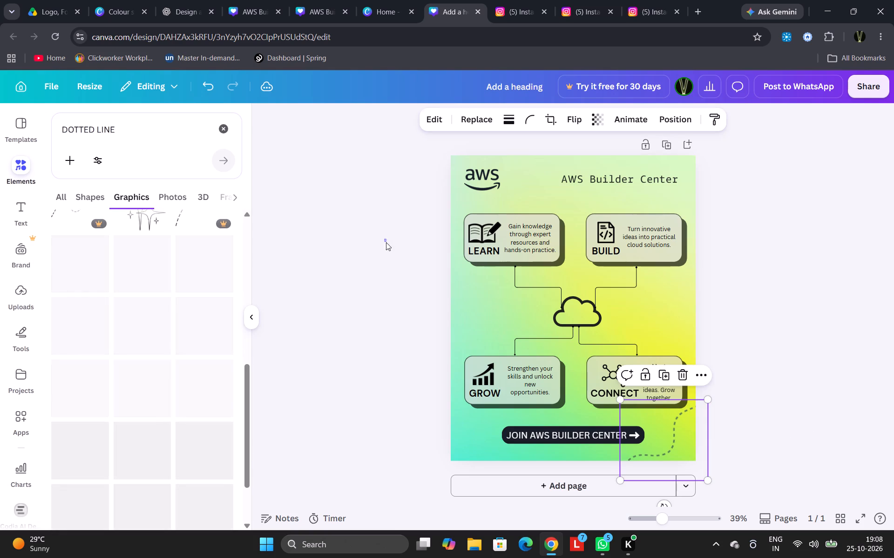
Look through the "DOTTED LINE" graphics for another decorative line suited to the poster.
drag(250, 416, 257, 280)
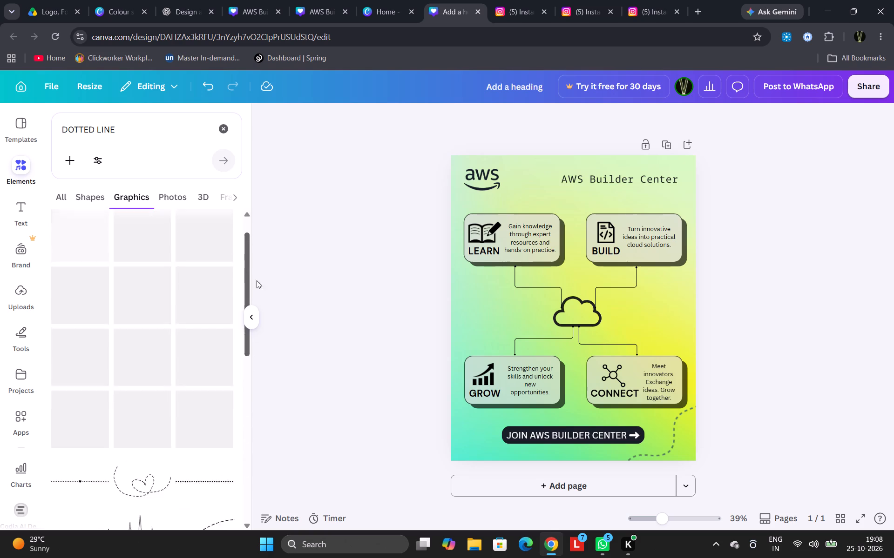
drag(257, 280, 295, 398)
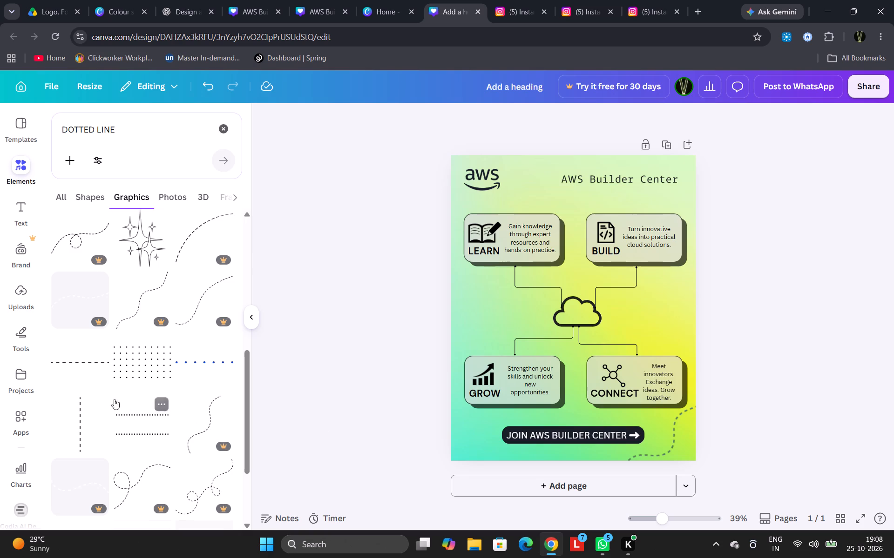
scroll(156, 381, down, 1)
scroll(156, 381, up, 3)
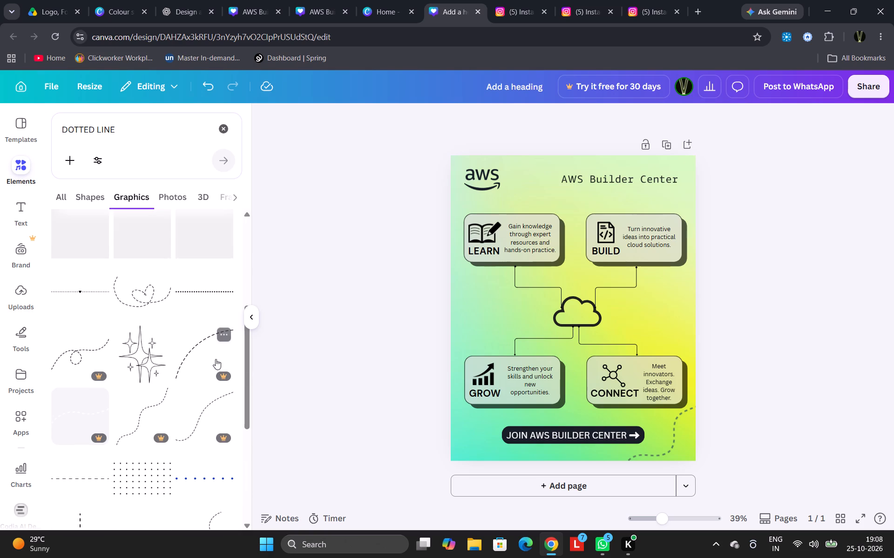
scroll(185, 274, down, 6)
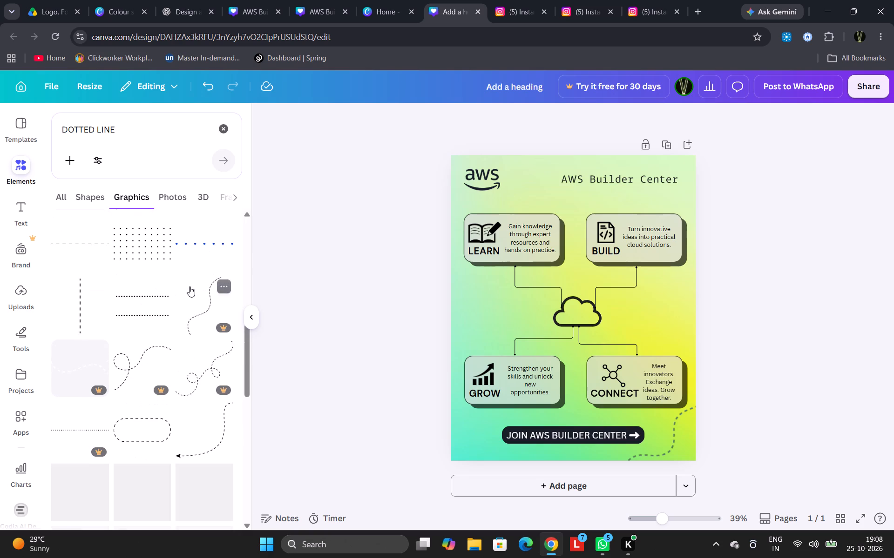
scroll(224, 441, down, 2)
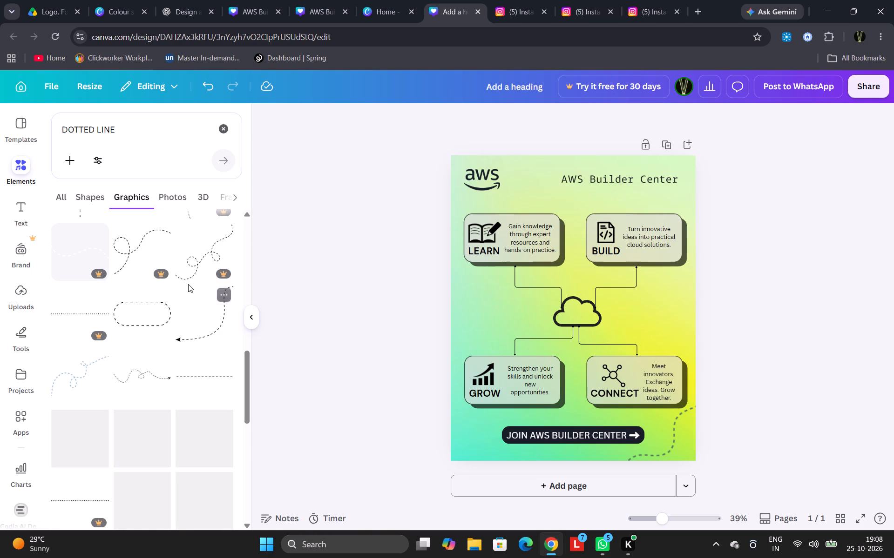
scroll(188, 284, down, 3)
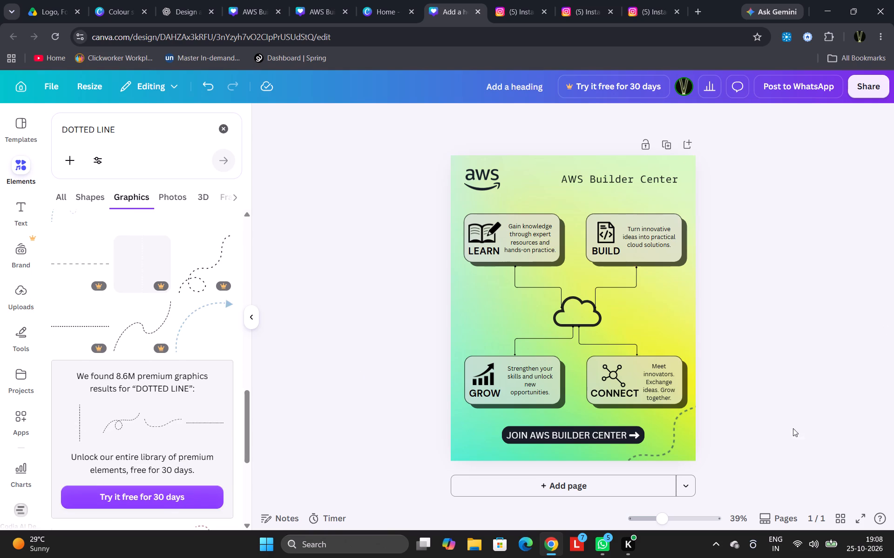
Nudge the curved dotted line in the poster's lower-right corner slightly right and up, and set its transparency to about 38.
drag(667, 453, 672, 451)
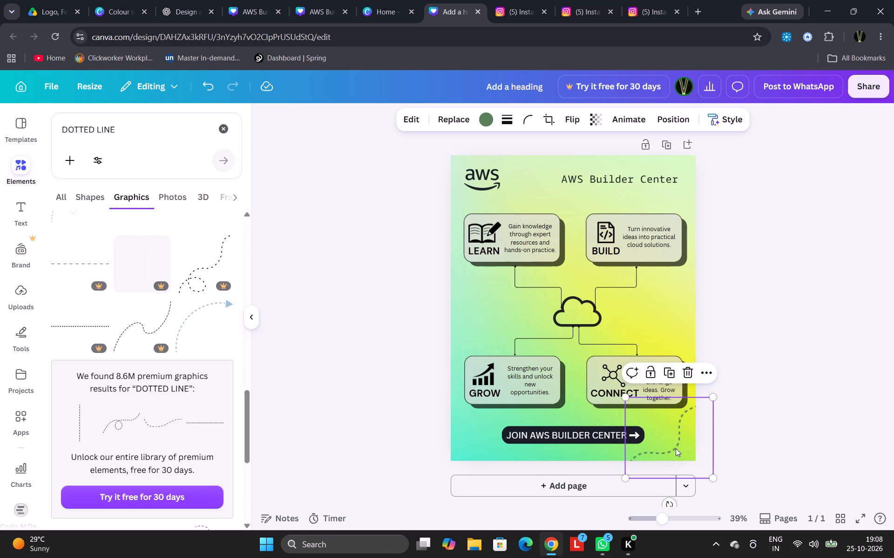
click(602, 122)
drag(612, 161, 569, 171)
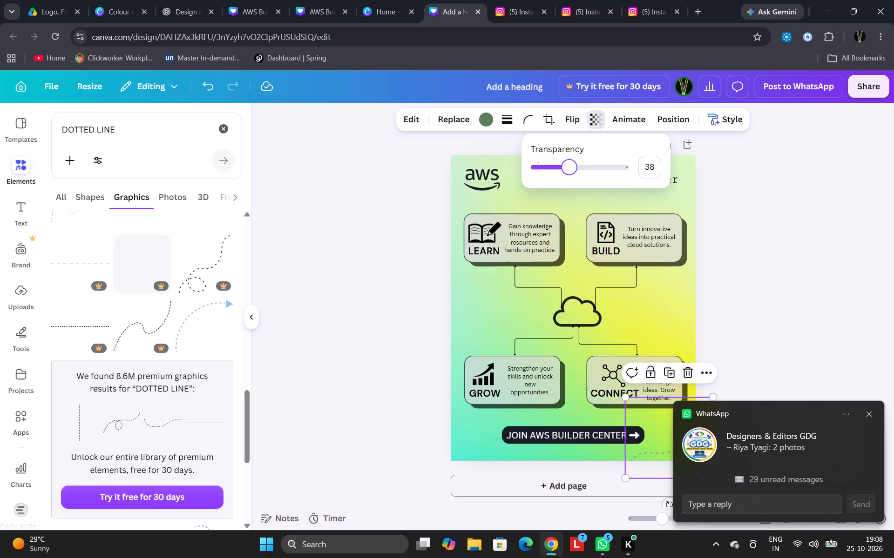
drag(569, 171, 570, 172)
click(893, 269)
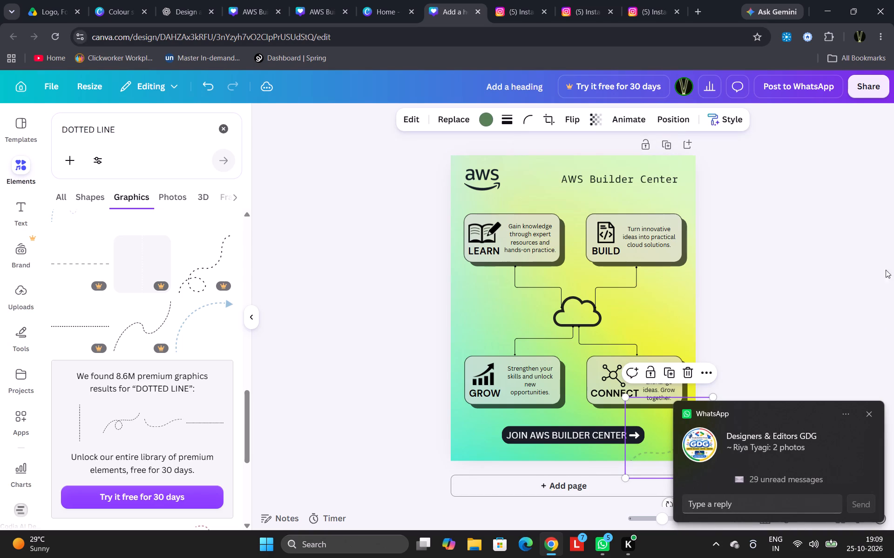
click(813, 251)
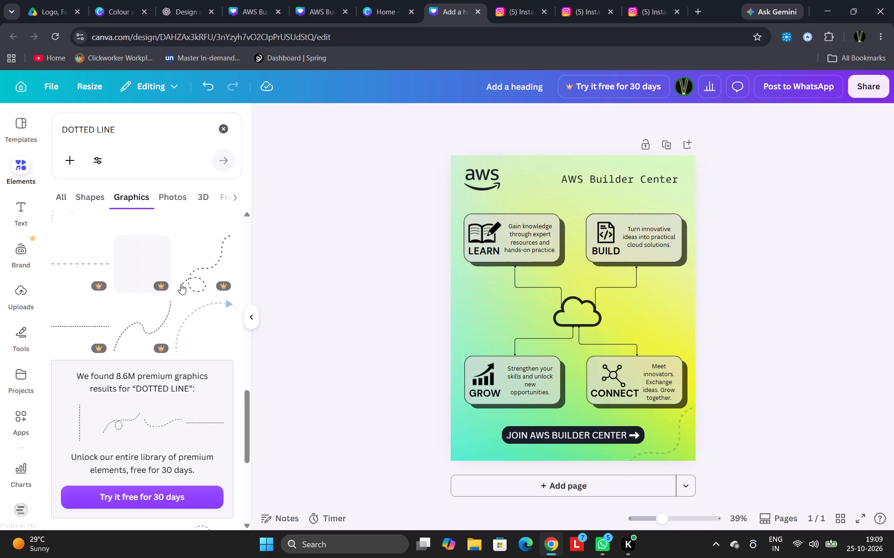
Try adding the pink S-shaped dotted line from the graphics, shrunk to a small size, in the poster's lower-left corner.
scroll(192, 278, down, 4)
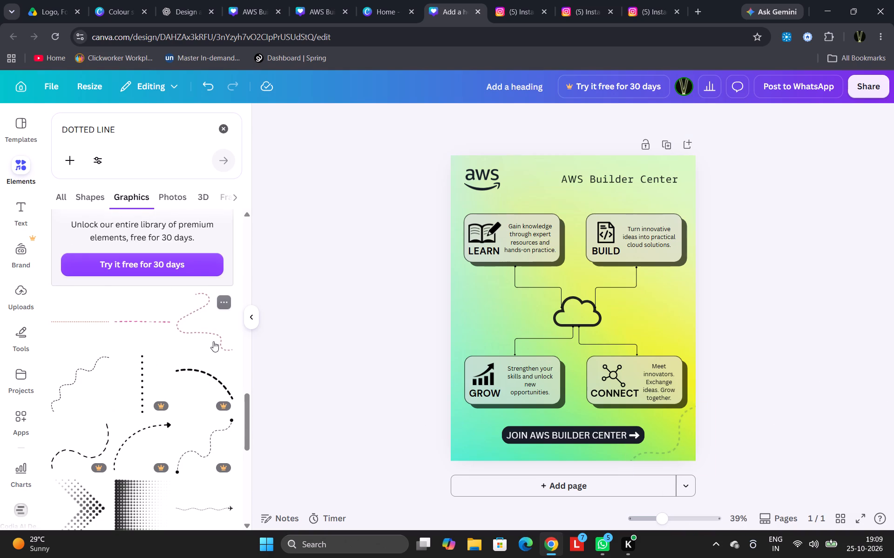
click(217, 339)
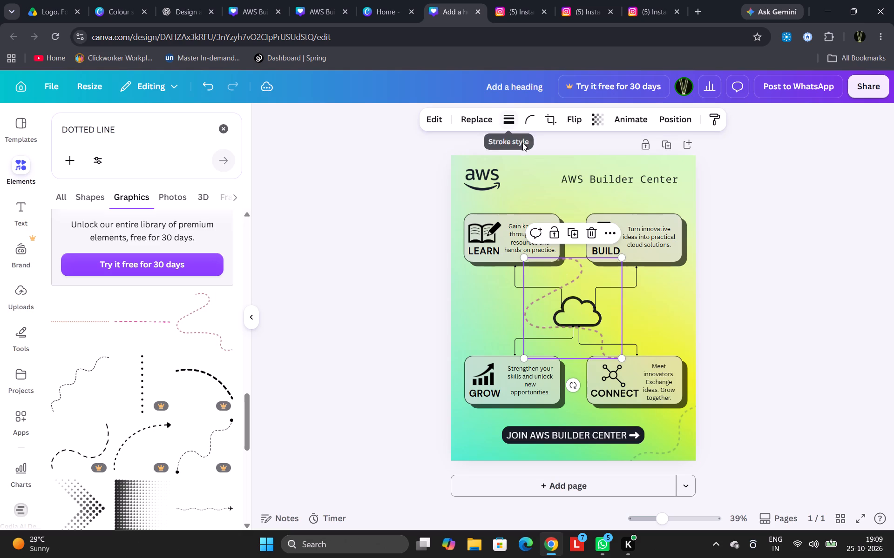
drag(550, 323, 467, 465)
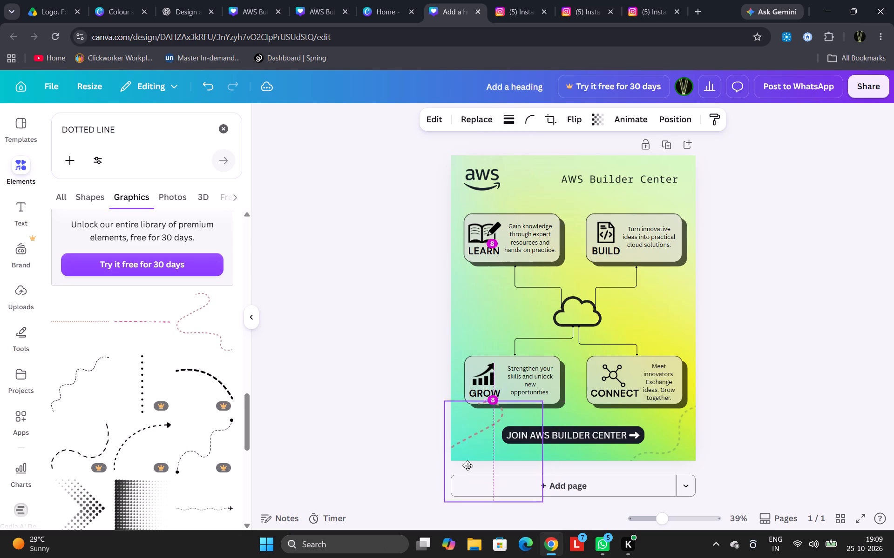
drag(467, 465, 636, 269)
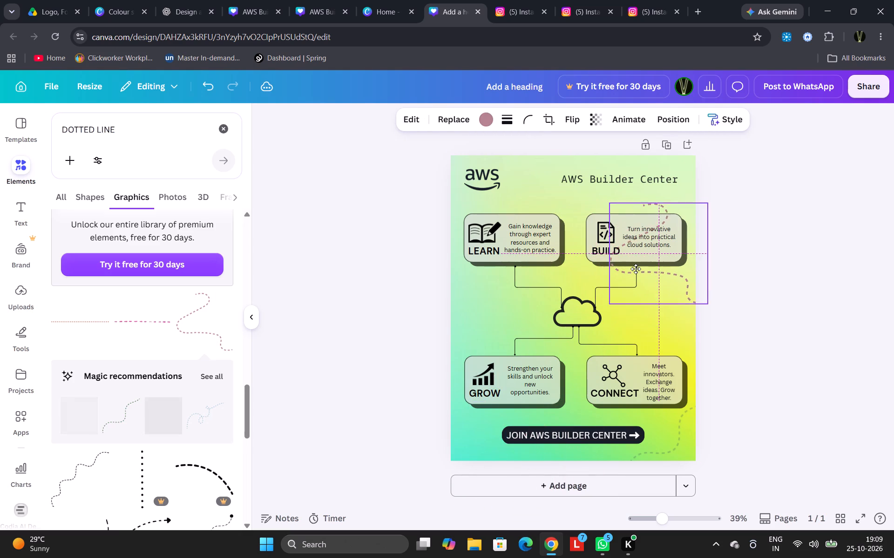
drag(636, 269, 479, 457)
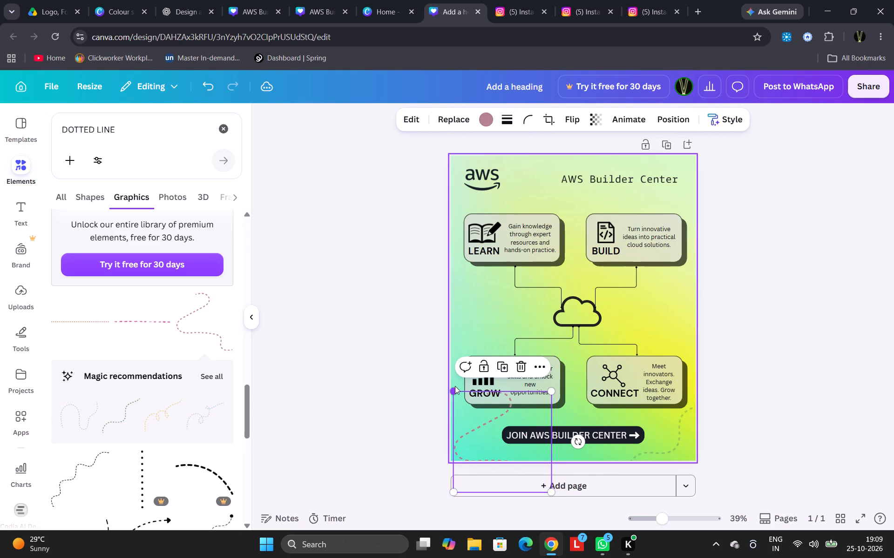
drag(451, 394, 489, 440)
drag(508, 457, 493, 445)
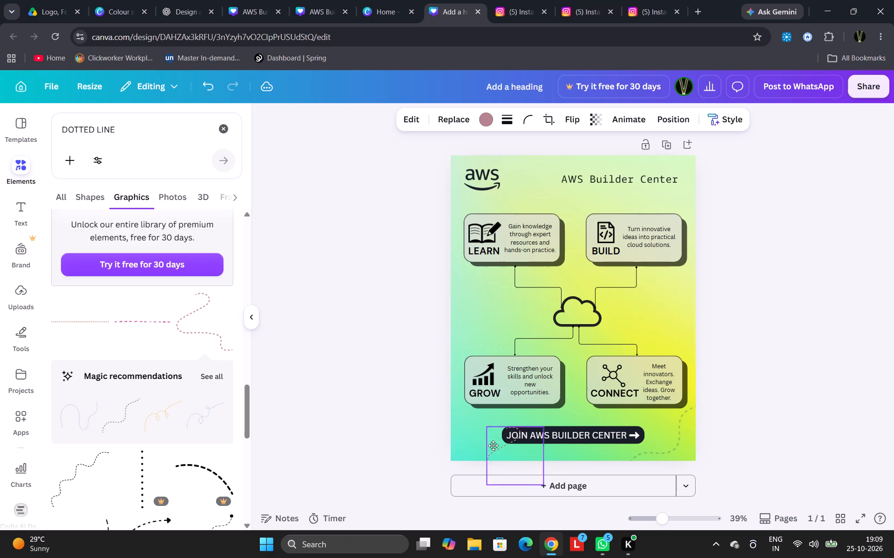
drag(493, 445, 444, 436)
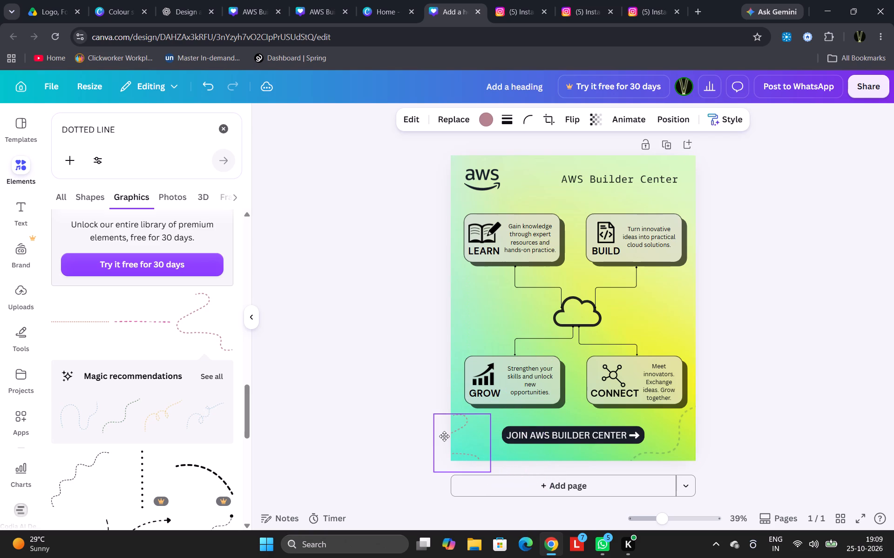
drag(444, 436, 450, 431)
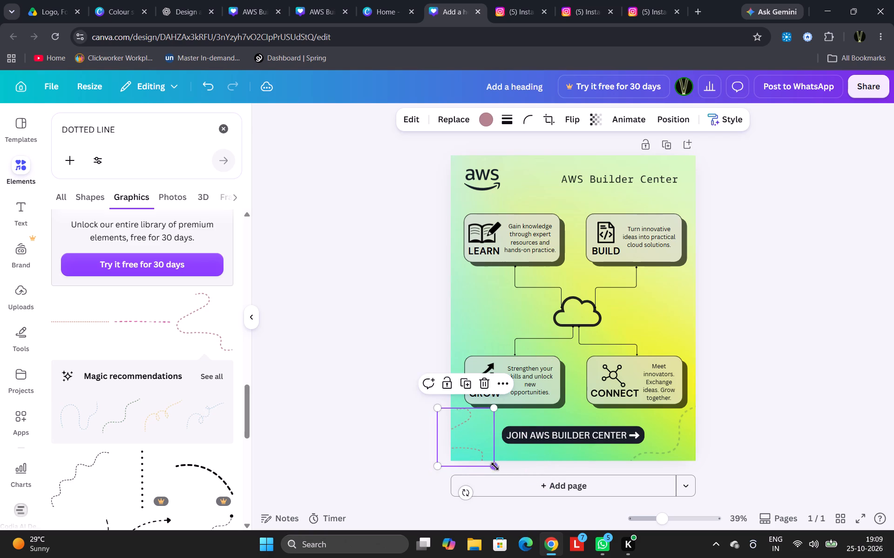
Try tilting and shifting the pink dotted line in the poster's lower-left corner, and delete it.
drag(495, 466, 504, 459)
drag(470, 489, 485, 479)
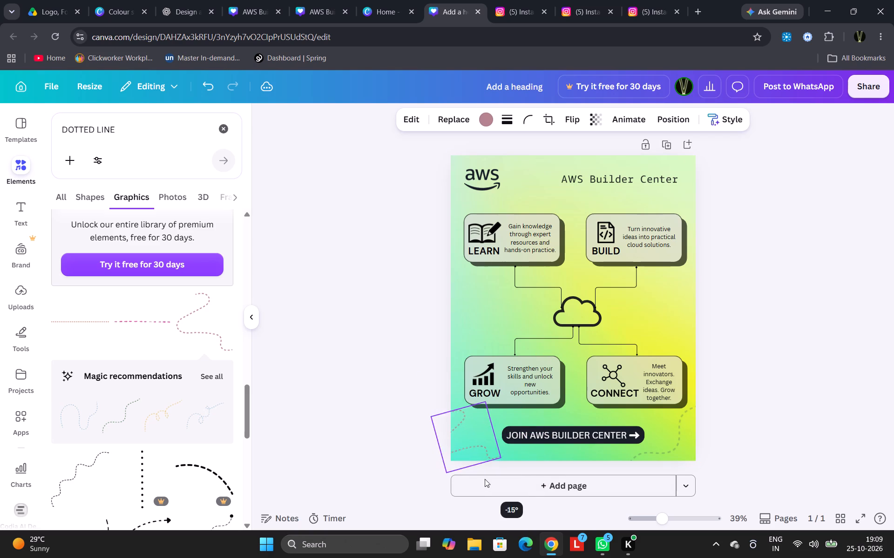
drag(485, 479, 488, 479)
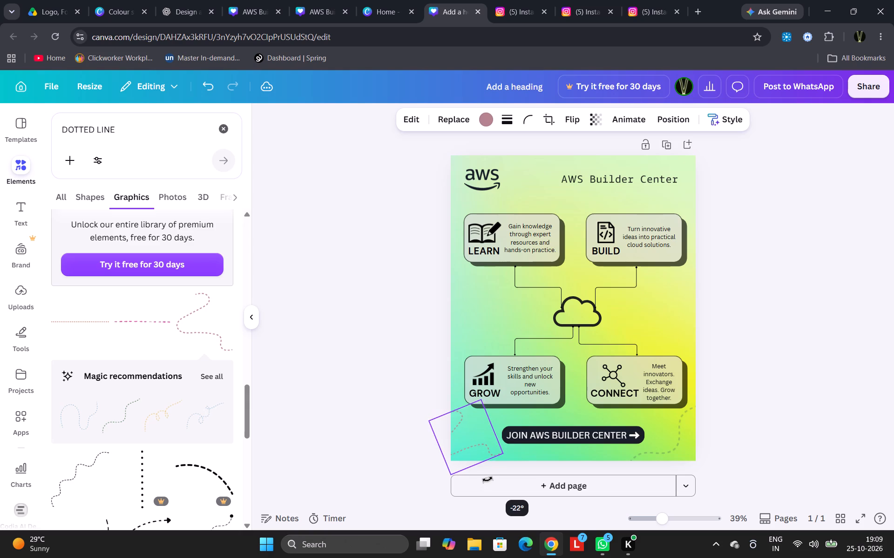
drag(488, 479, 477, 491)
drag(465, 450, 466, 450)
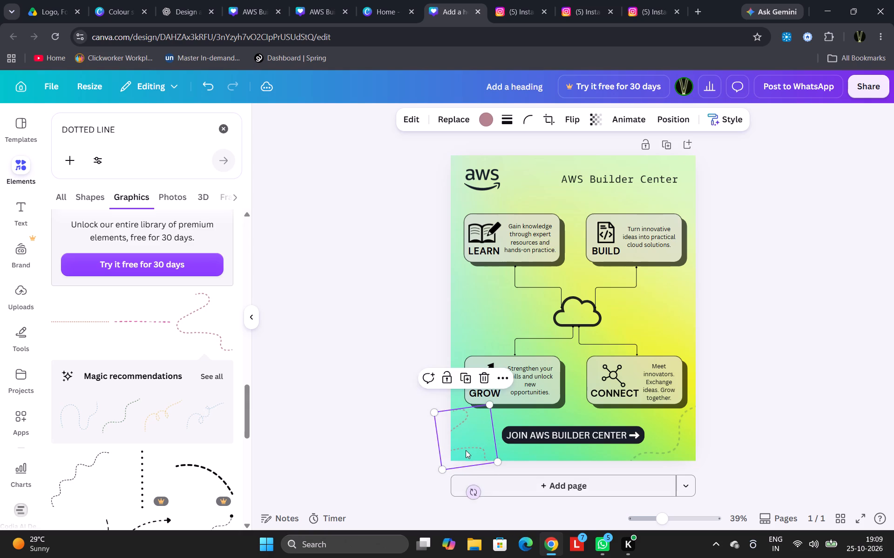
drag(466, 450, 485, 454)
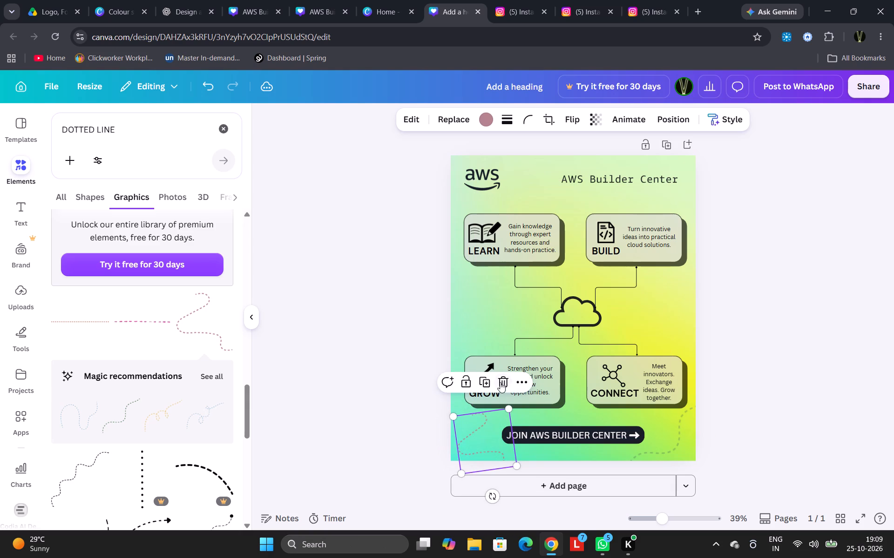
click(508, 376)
Look through further "DOTTED LINE" graphics for a lower-left corner decoration, and collapse the graphics library.
scroll(54, 312, down, 4)
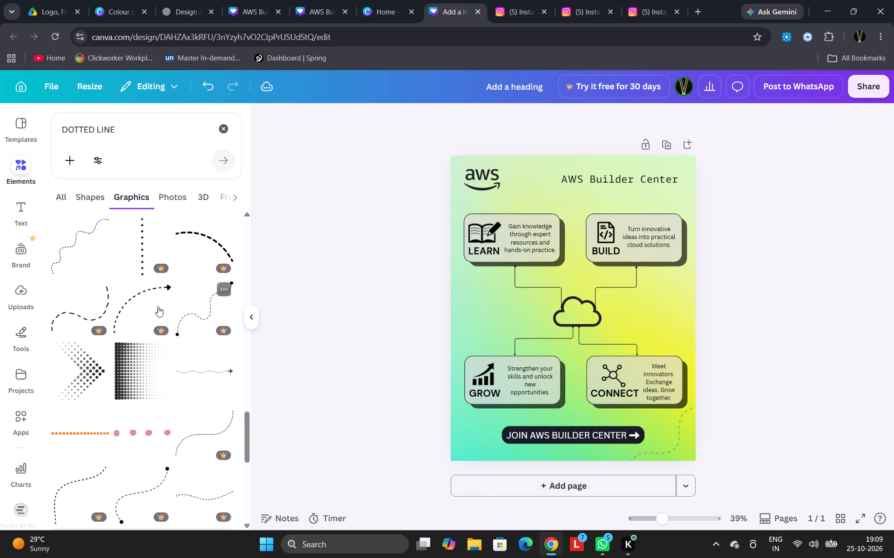
scroll(105, 254, down, 4)
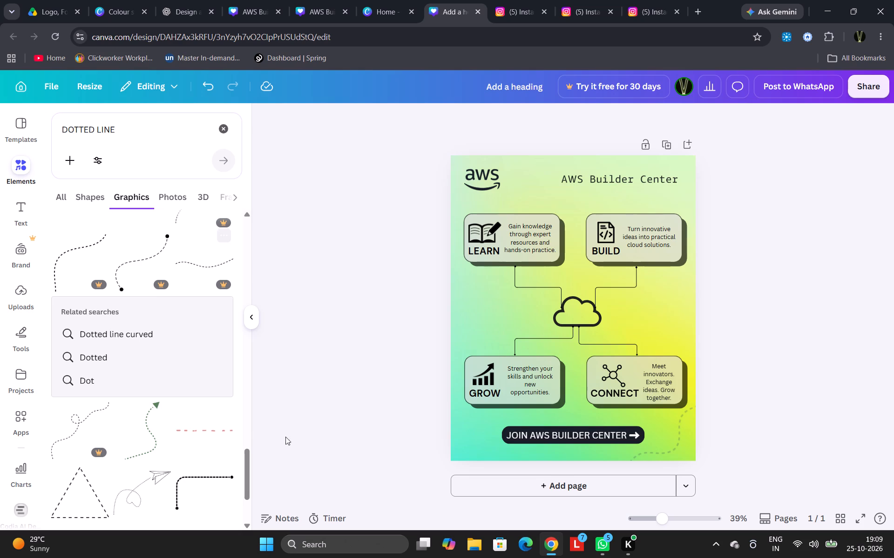
scroll(230, 469, down, 3)
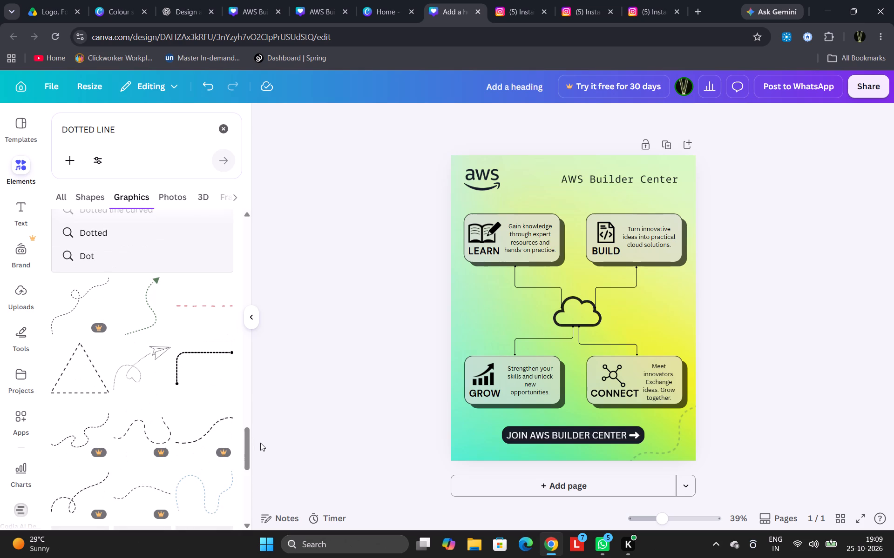
scroll(177, 408, down, 3)
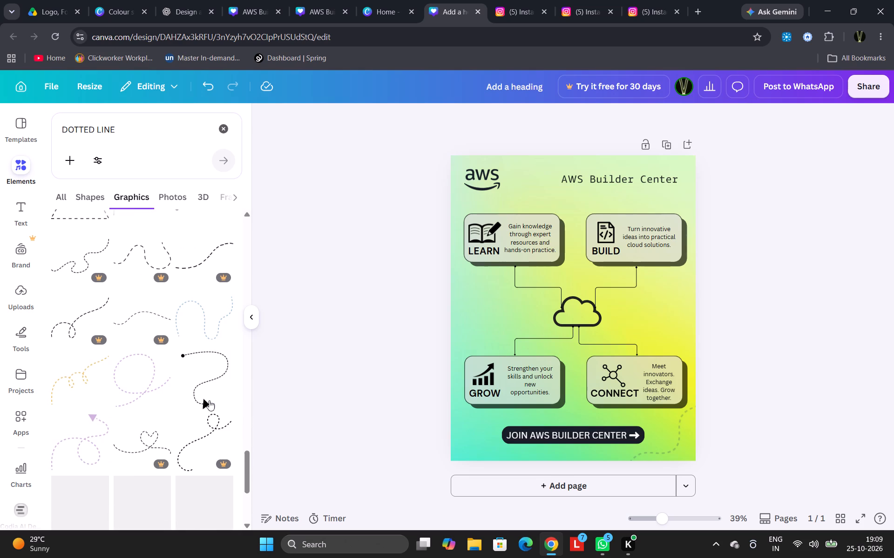
click(251, 321)
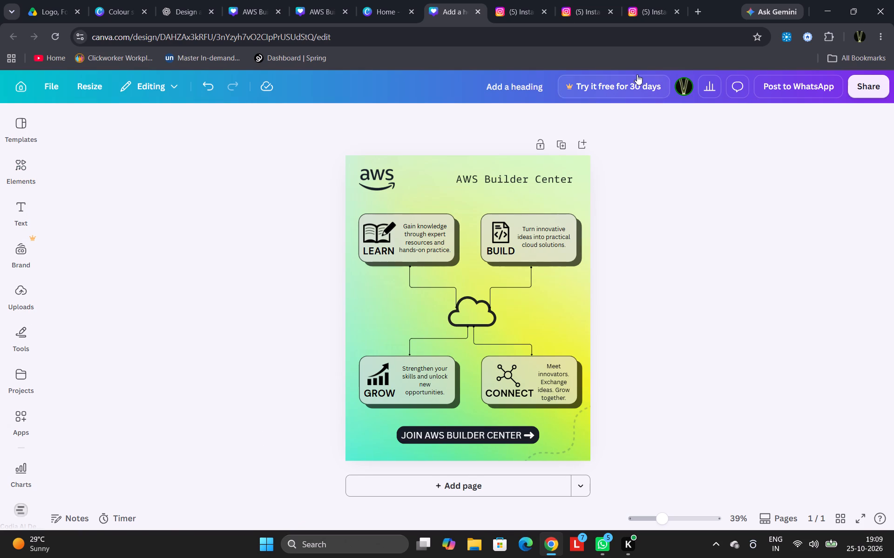
Look over the other open pages, including the Canva home page and the AWS Builder Center promotional poster, and return to the poster.
click(515, 0)
scroll(466, 279, down, 2)
click(408, 0)
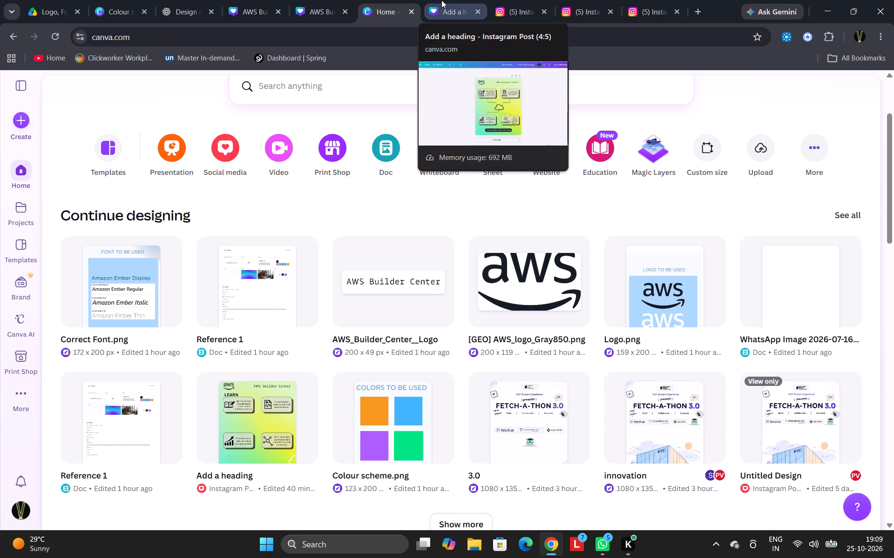
click(339, 0)
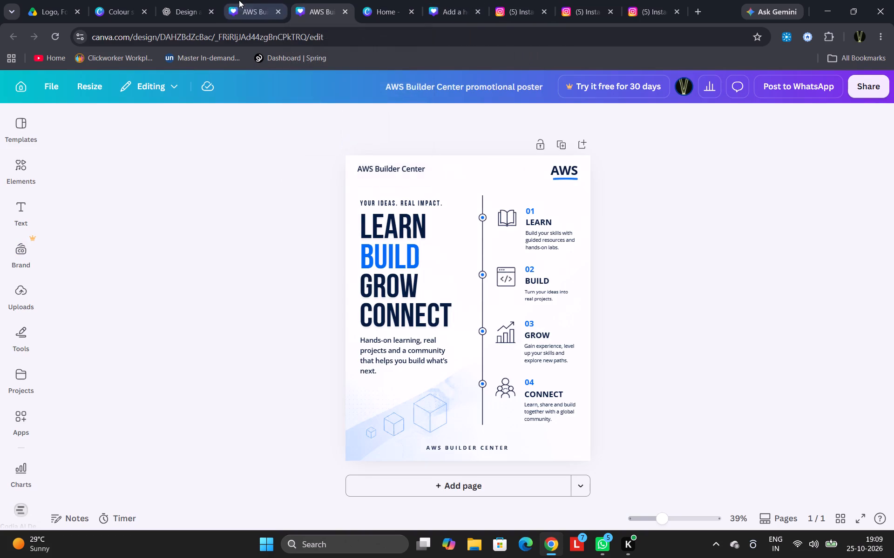
click(238, 0)
click(463, 0)
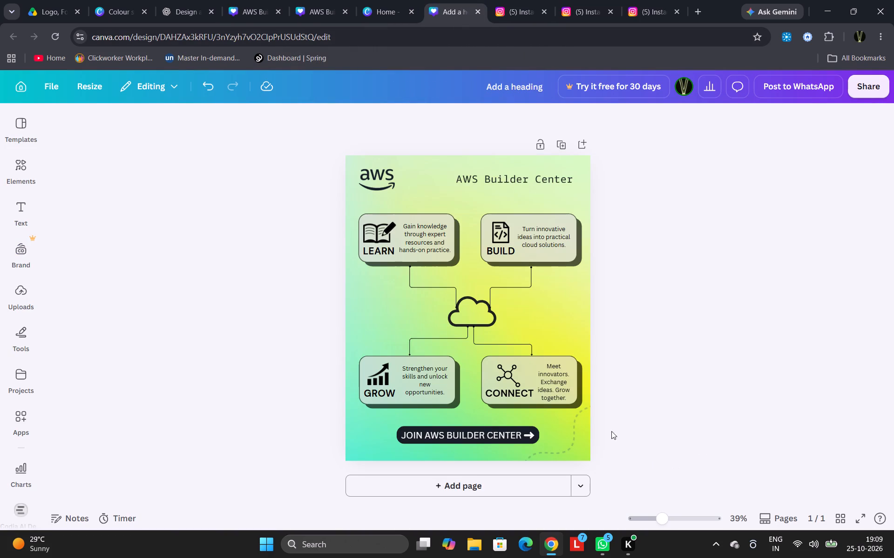
Duplicate the faded green dotted line in the poster's lower-right corner and move the copy over to the GROW card's side.
scroll(629, 410, up, 2)
click(576, 435)
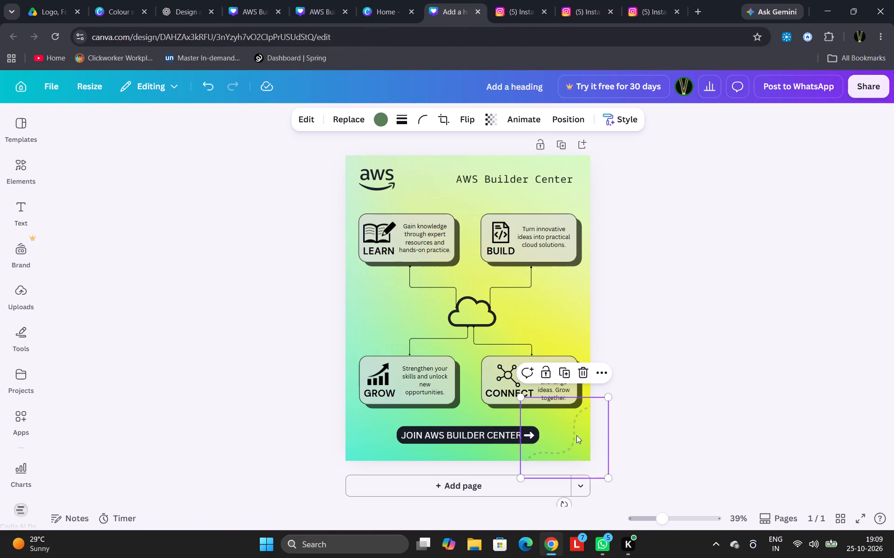
click(558, 372)
drag(593, 447, 592, 447)
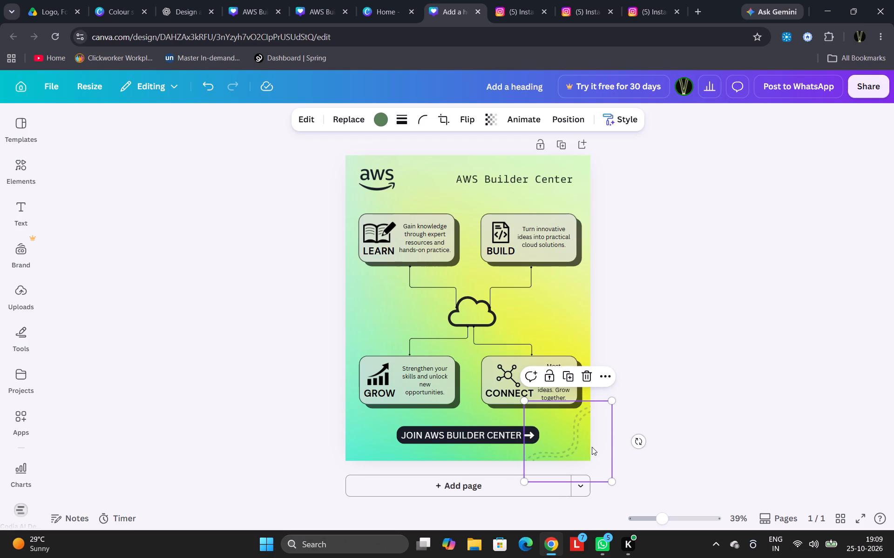
drag(592, 447, 403, 411)
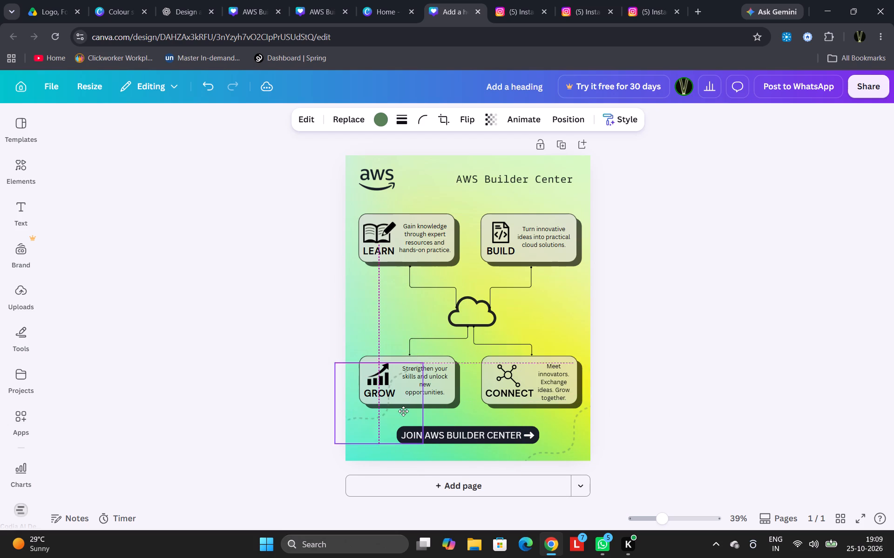
Rotate the second green curved dotted line just over a quarter turn clockwise and fit it across the poster's lower-left corner.
drag(403, 411, 407, 432)
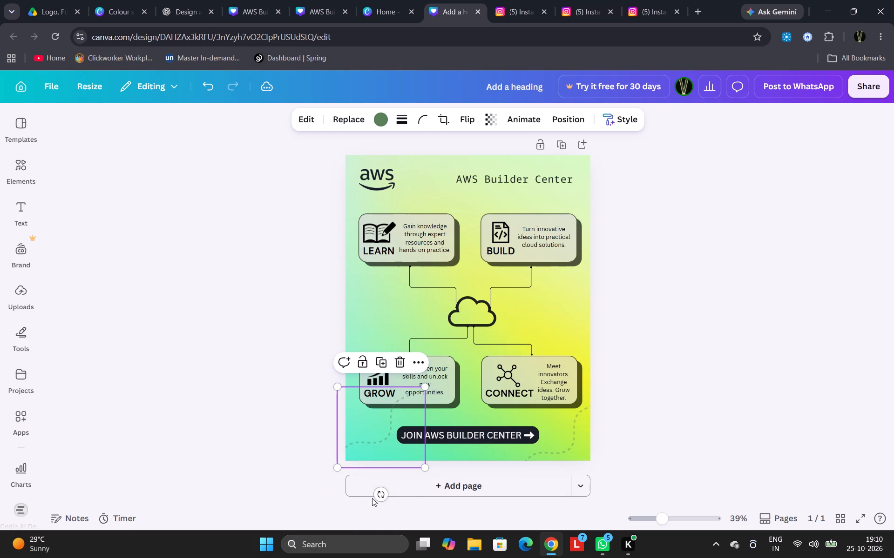
drag(378, 494, 312, 416)
drag(386, 416, 384, 418)
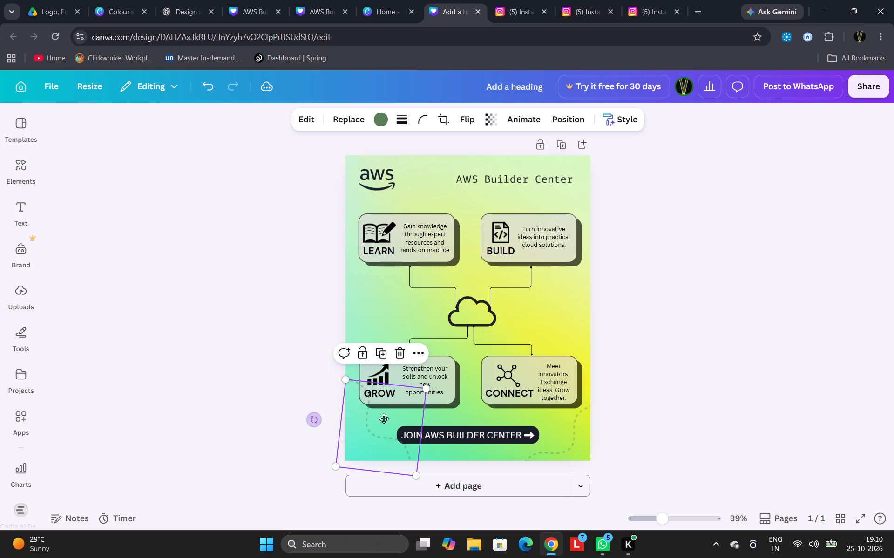
drag(384, 418, 381, 431)
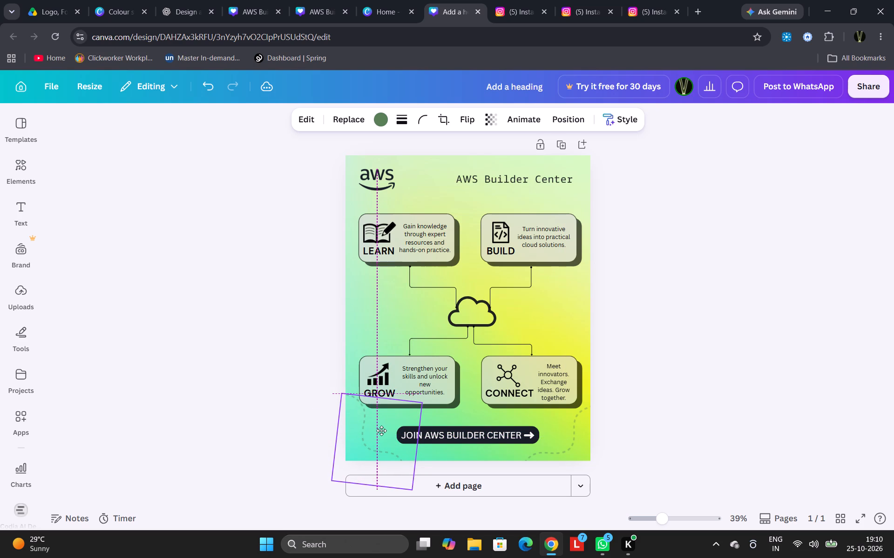
drag(381, 431, 376, 431)
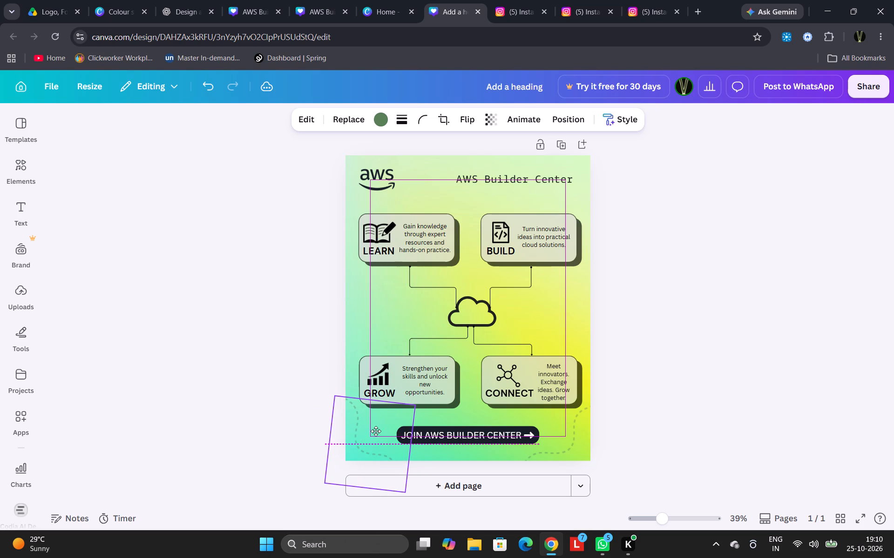
Nudge the curved dotted line in the poster's lower-left corner slightly up and to the left.
drag(376, 431, 375, 427)
click(279, 399)
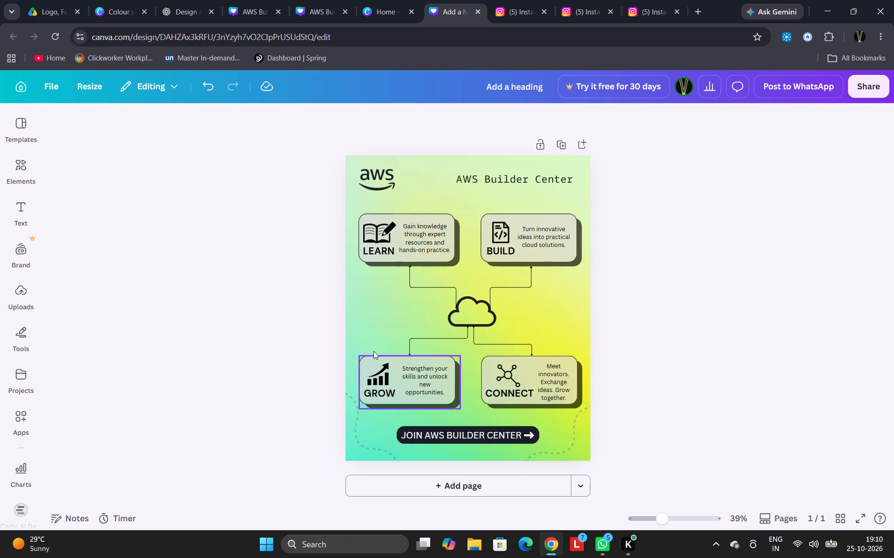
click(362, 447)
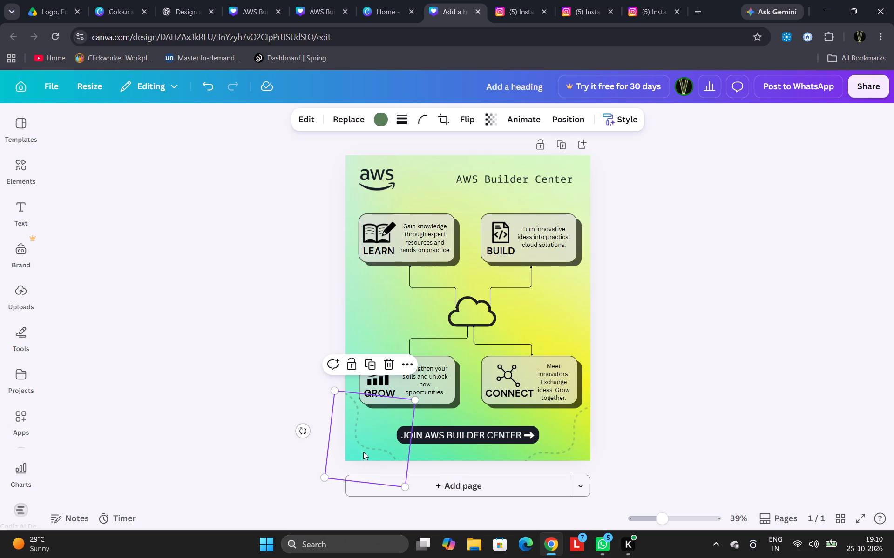
click(363, 452)
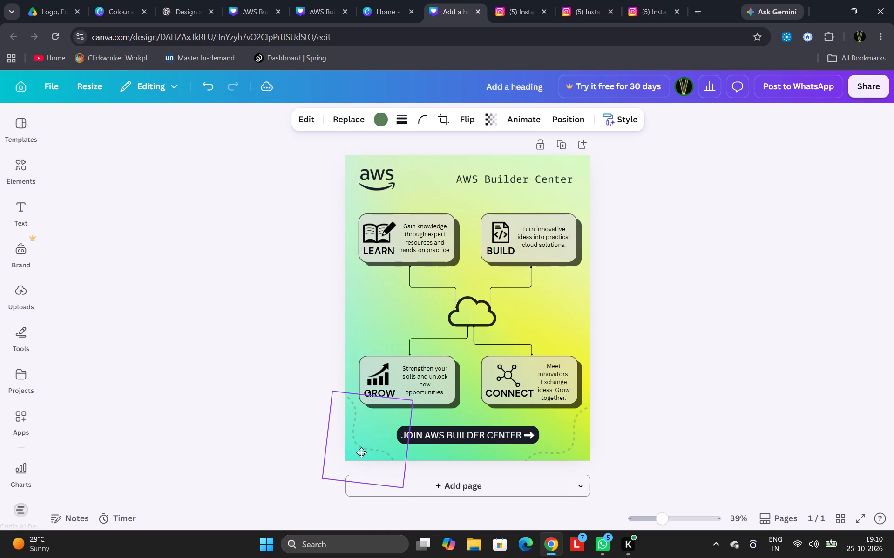
click(893, 359)
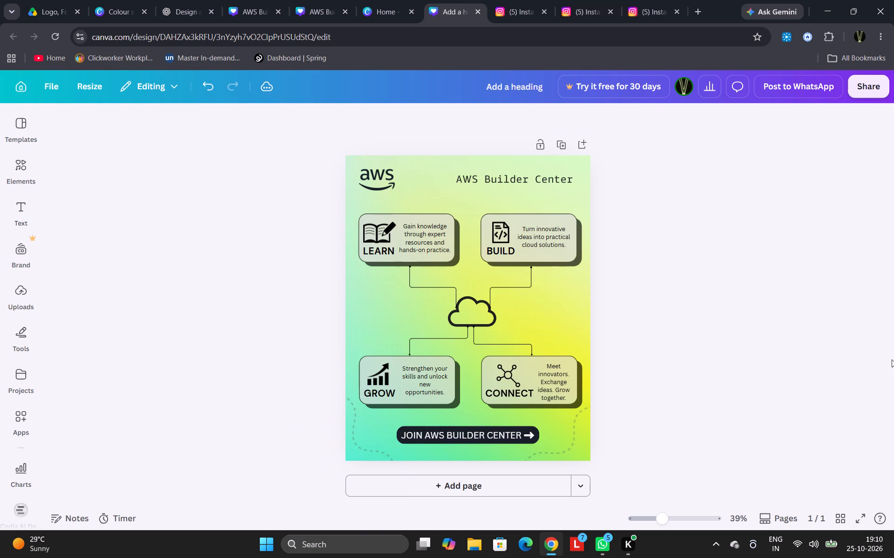
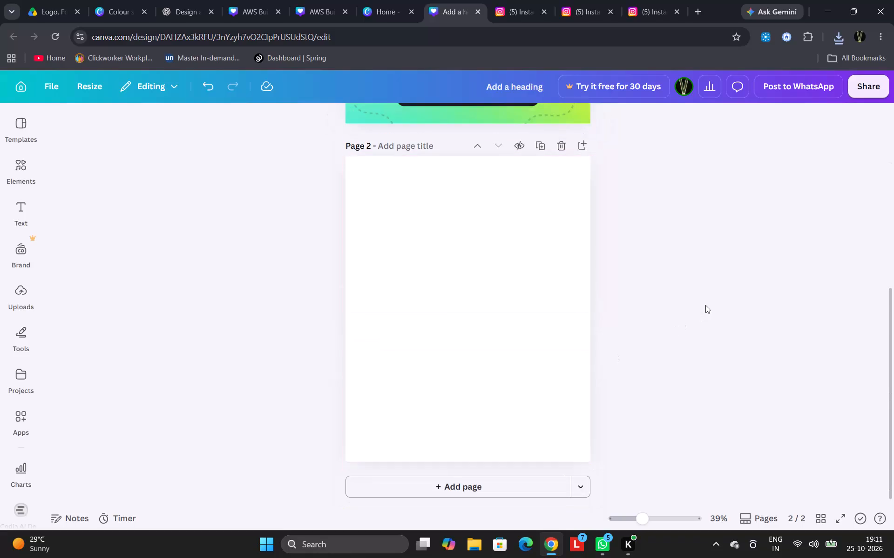
Examine the layout of the separate AWS Builder Center promotional poster design, then return to the blank second page of the card poster design.
click(467, 263)
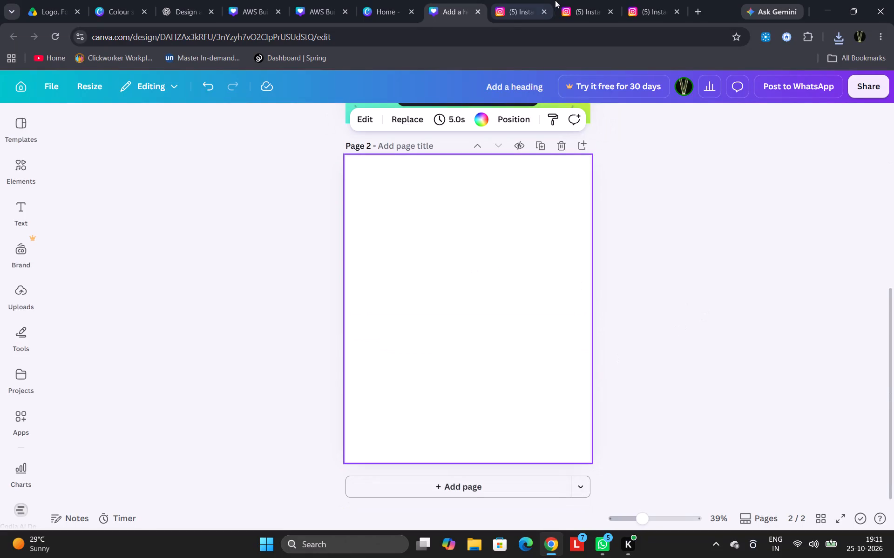
click(524, 0)
click(388, 3)
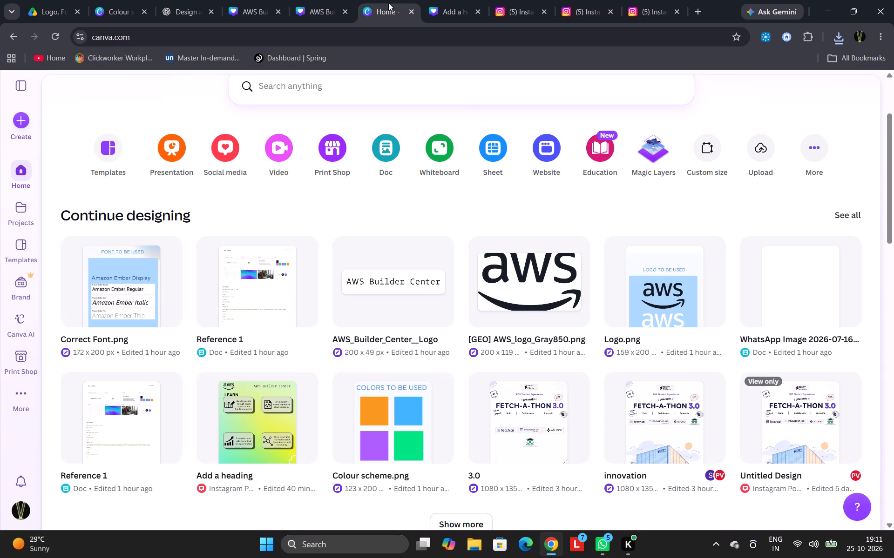
click(308, 1)
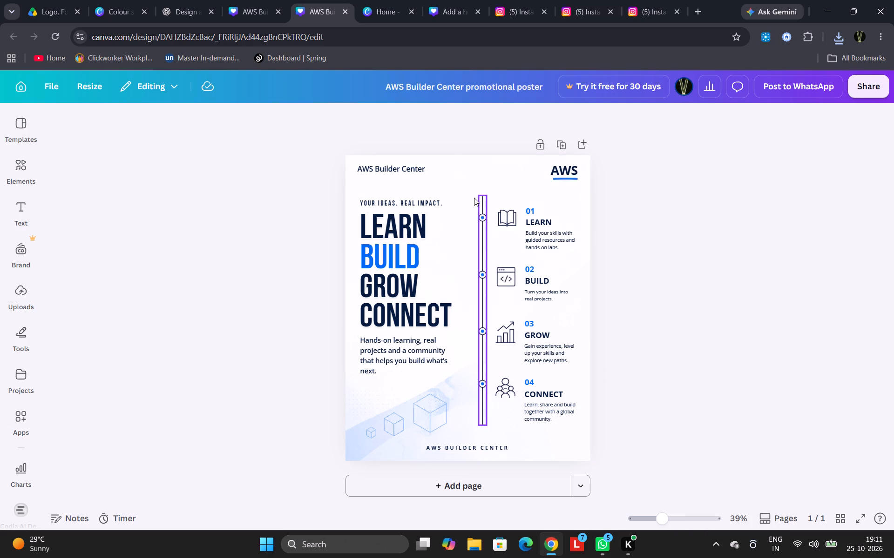
click(448, 12)
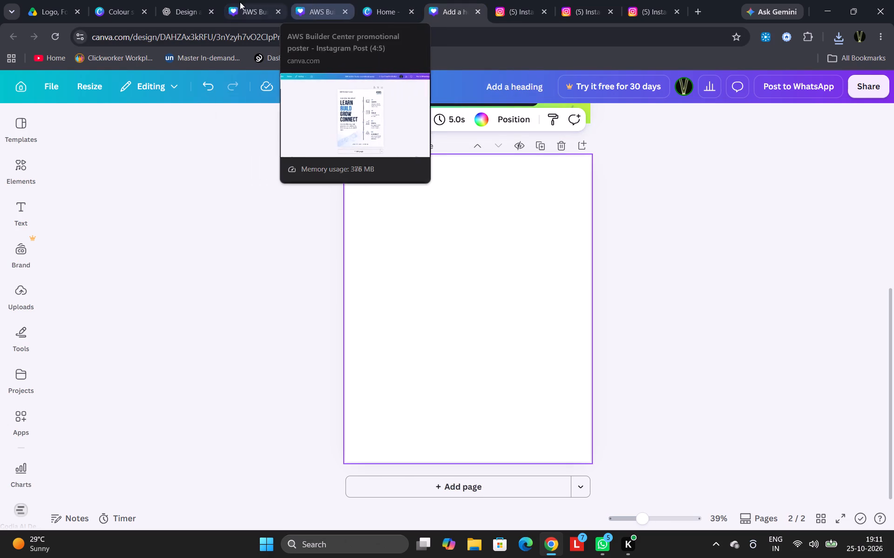
Examine the swatches in the Colour scheme.png design for the colours allowed in the poster.
click(146, 2)
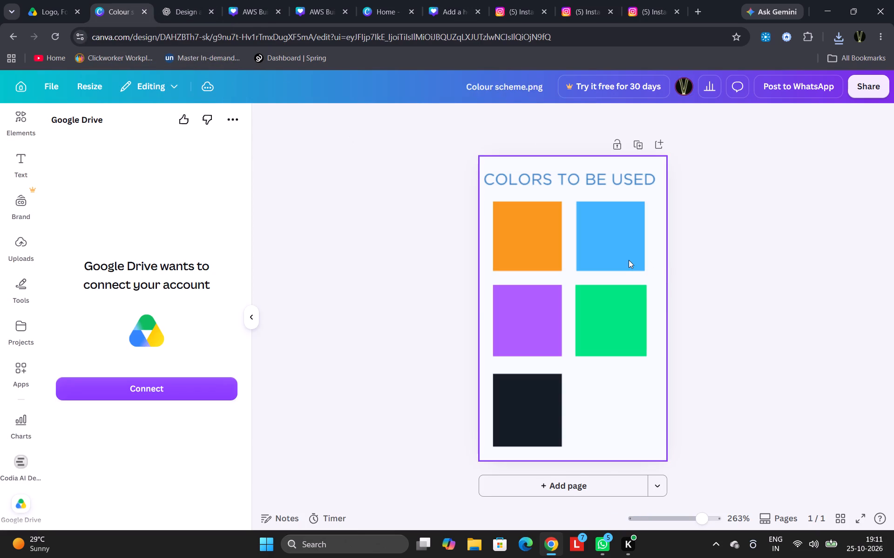
click(629, 260)
click(256, 315)
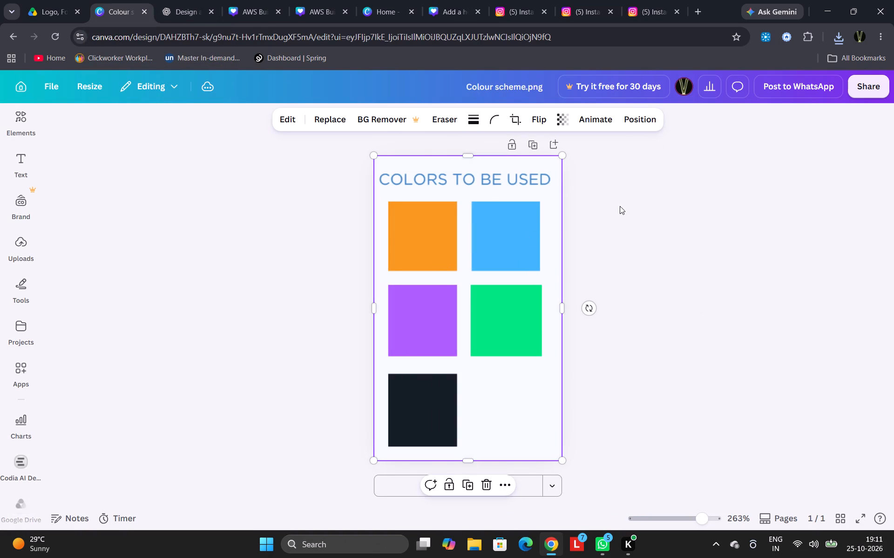
click(499, 188)
drag(499, 188, 497, 224)
click(499, 221)
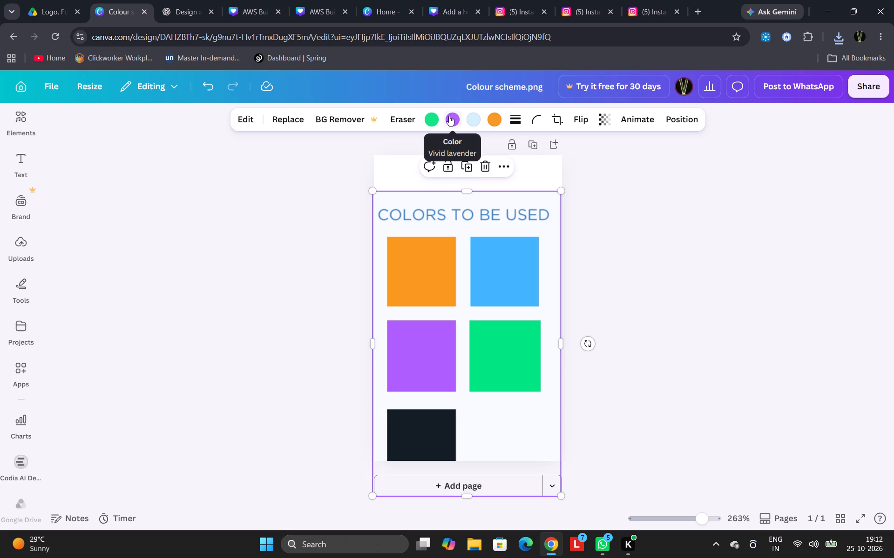
drag(466, 272, 466, 253)
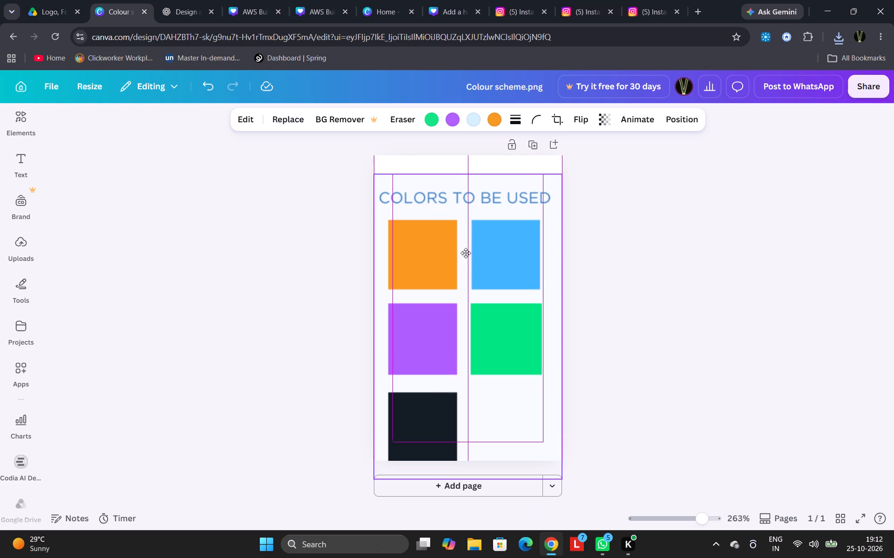
drag(466, 253, 470, 235)
click(470, 235)
click(465, 221)
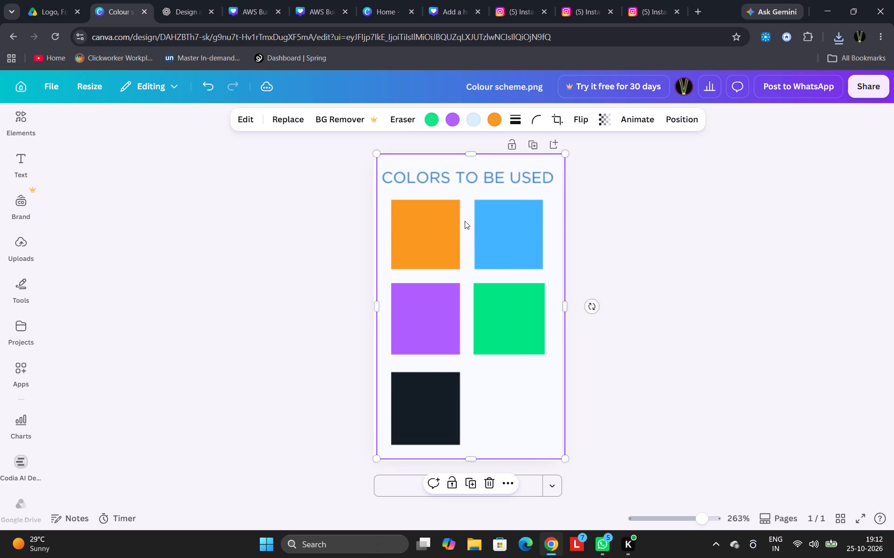
drag(509, 240, 506, 248)
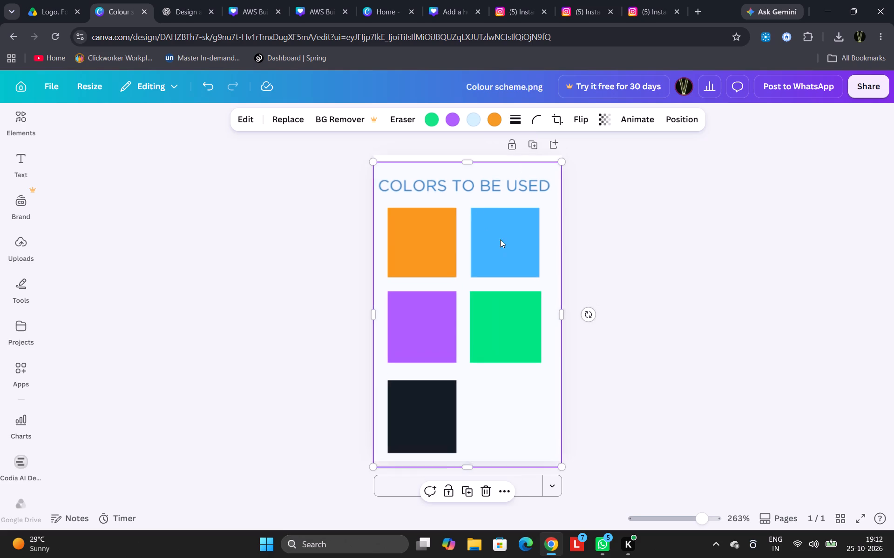
Look over the finished poster, its blank second page and the recent designs on the Canva home page.
click(457, 0)
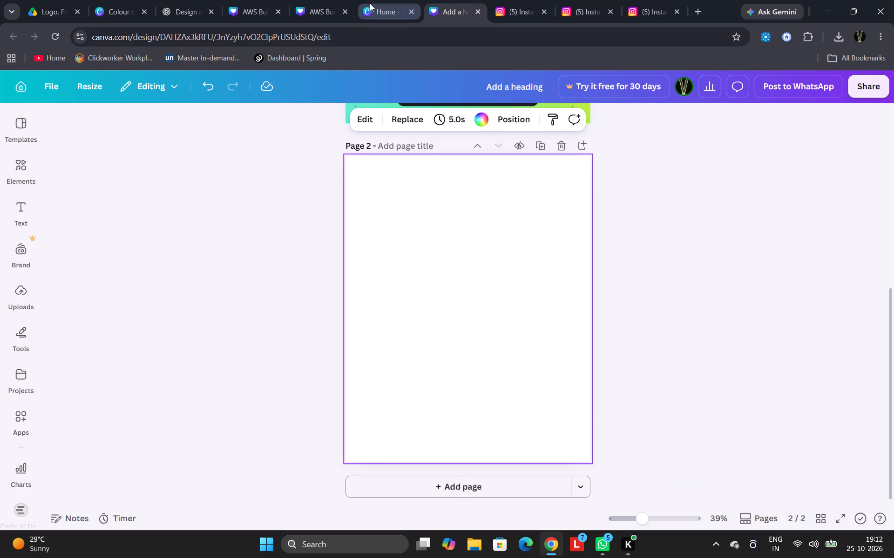
click(370, 3)
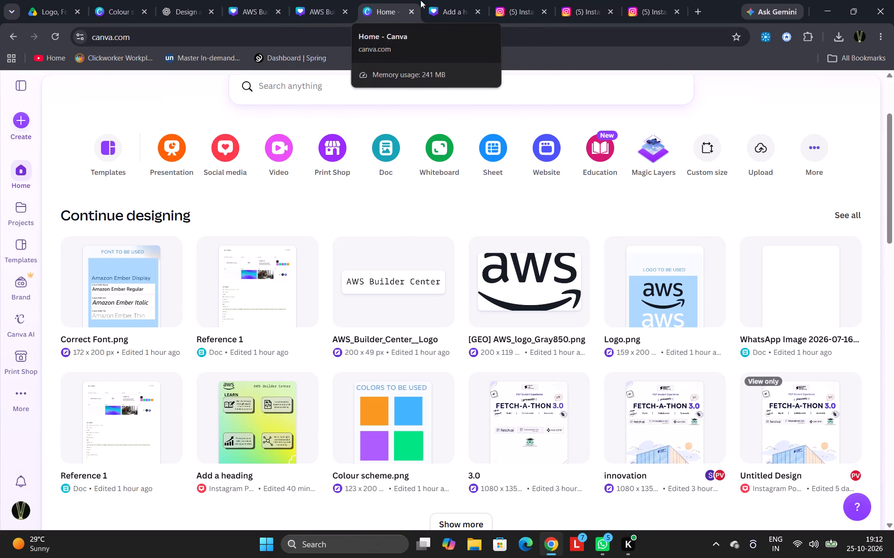
click(453, 0)
scroll(598, 211, up, 8)
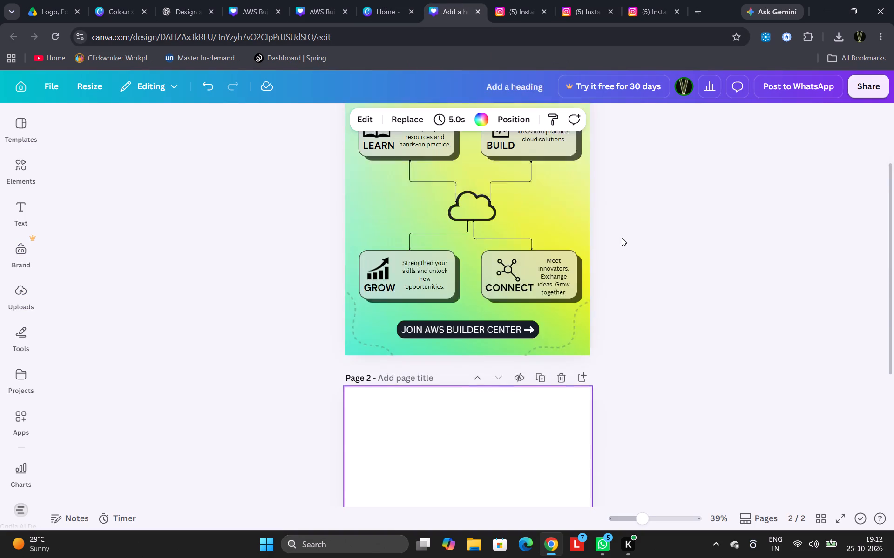
scroll(628, 246, up, 4)
scroll(628, 246, down, 5)
scroll(578, 242, down, 3)
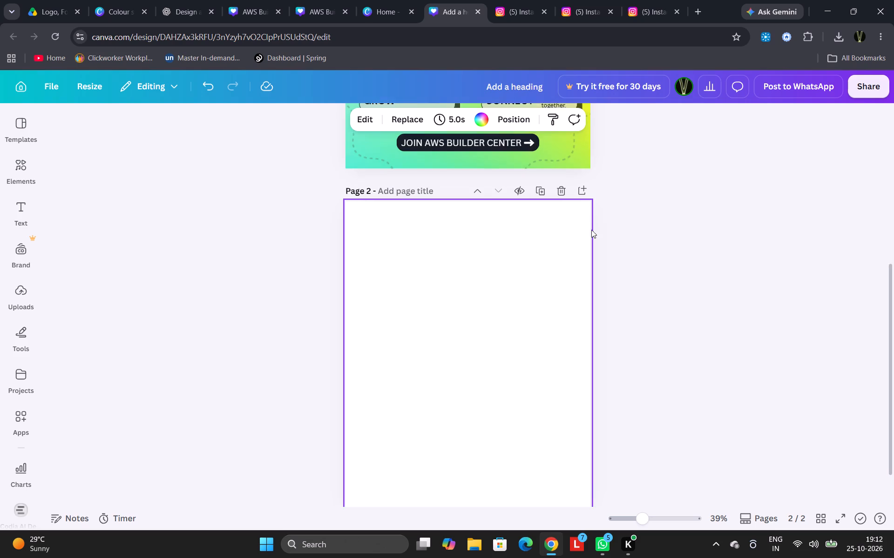
click(386, 0)
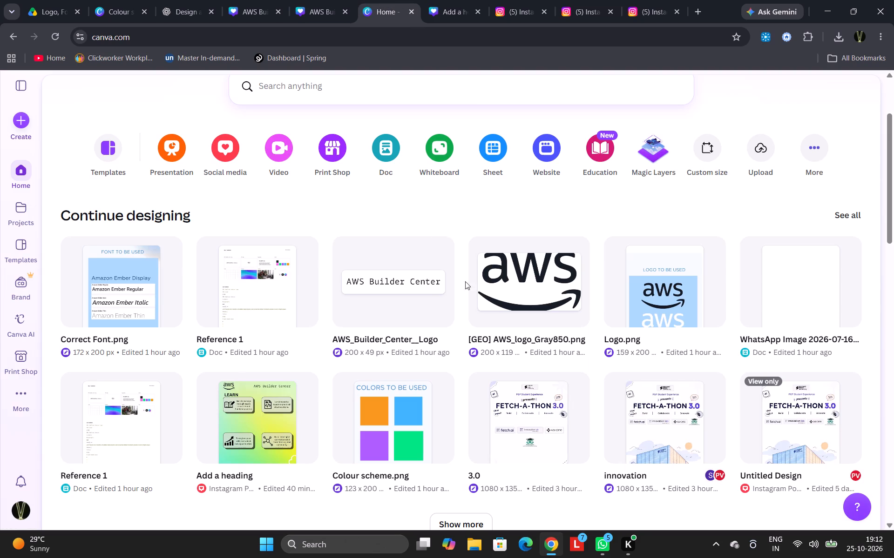
click(428, 14)
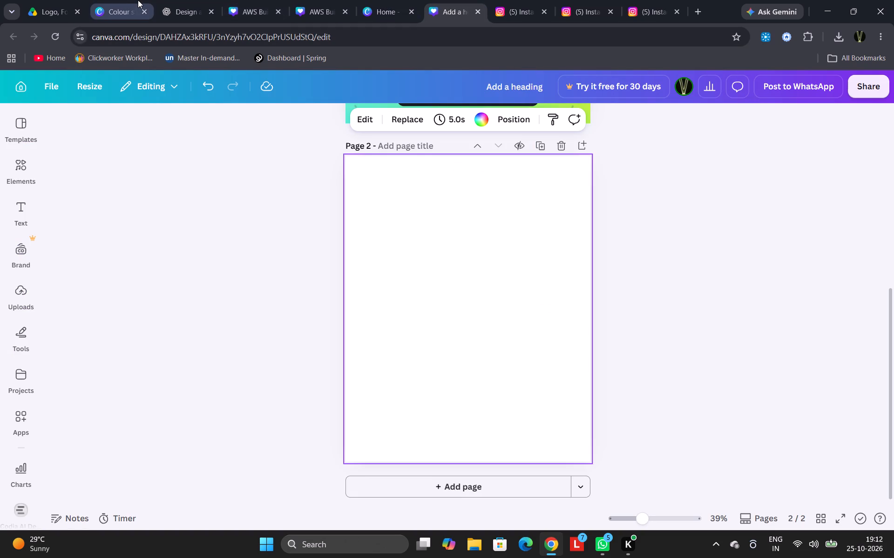
Switch to the Google Drive folder holding the supplied design assets.
click(123, 0)
click(57, 0)
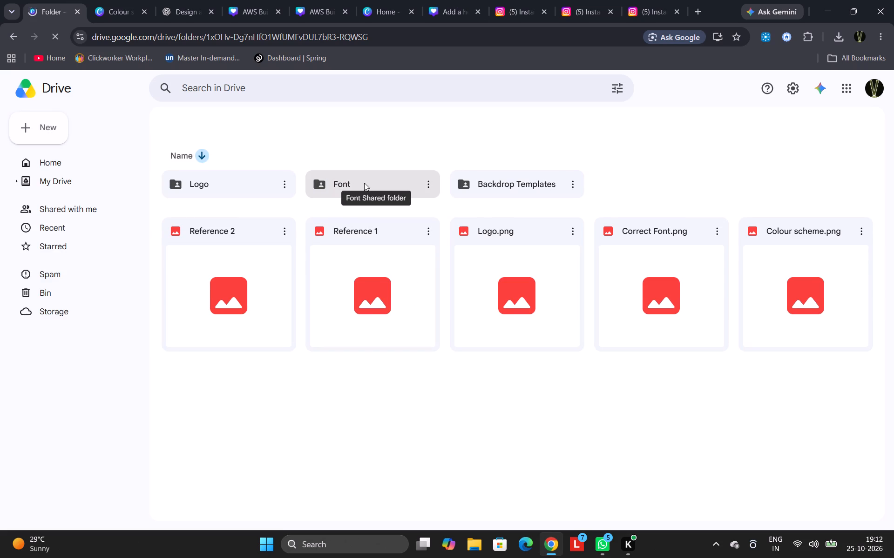
Download the blue-to-pink gradient image from the Backdrop Templates folder in Google Drive.
double_click(364, 183)
double_click(370, 213)
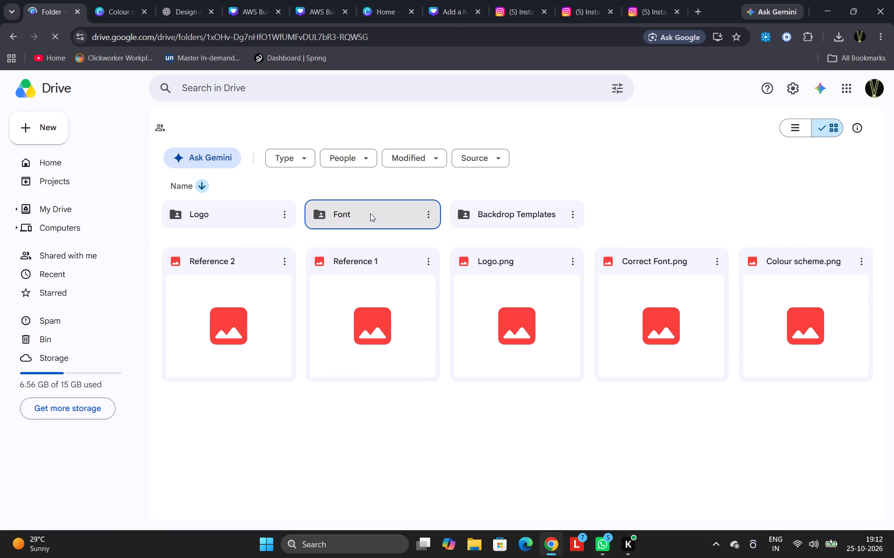
click(675, 204)
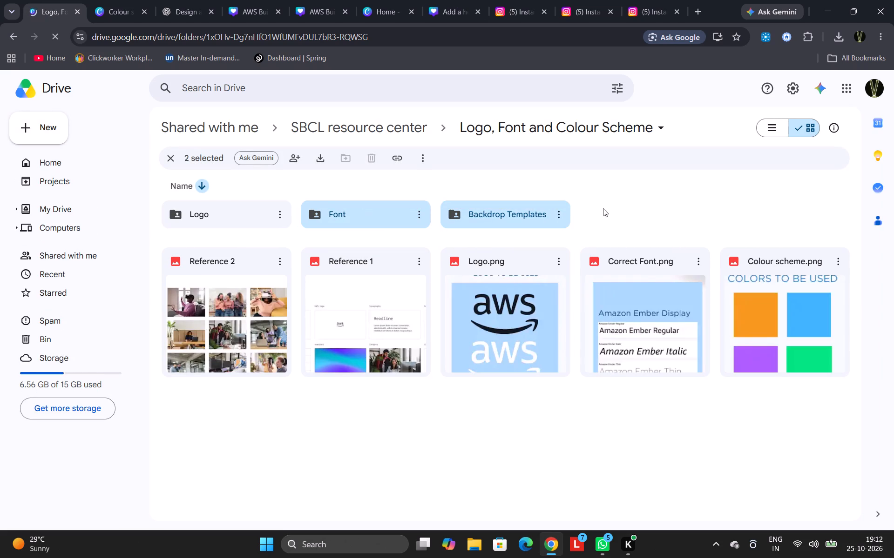
double_click(470, 213)
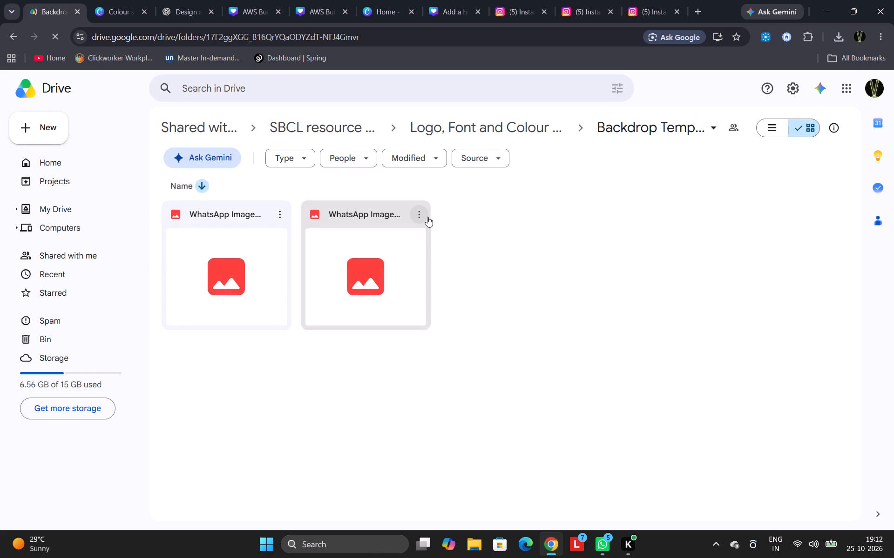
click(427, 217)
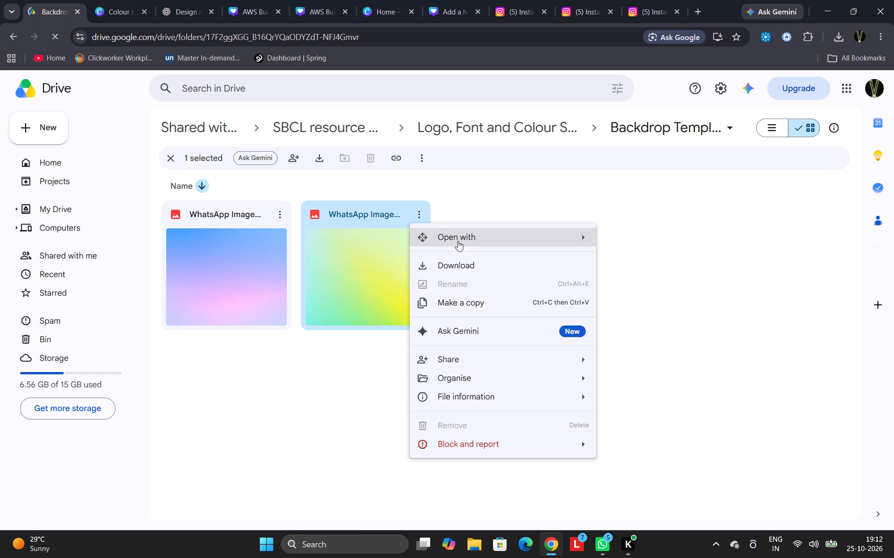
click(494, 185)
click(275, 216)
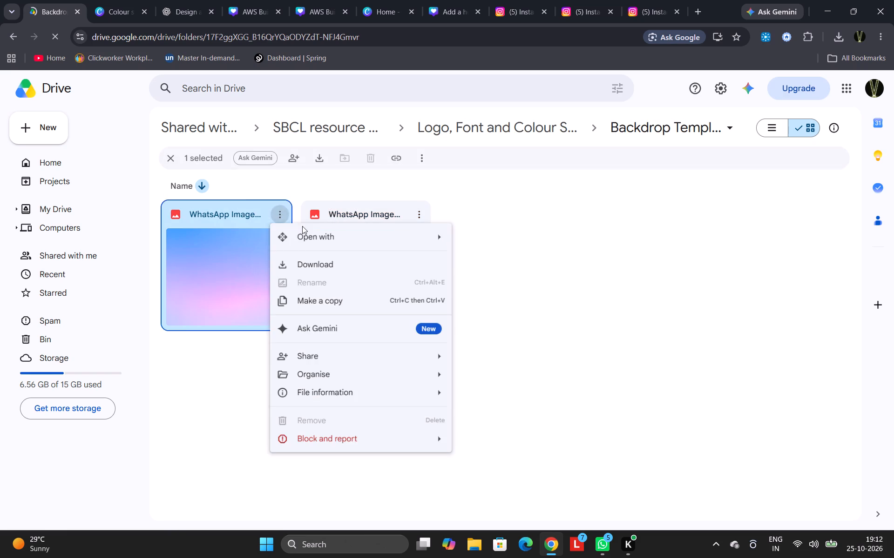
click(318, 266)
Look through the AWS Builder Center promotional poster, the colour scheme and the Instagram example posters for layout reference.
click(324, 0)
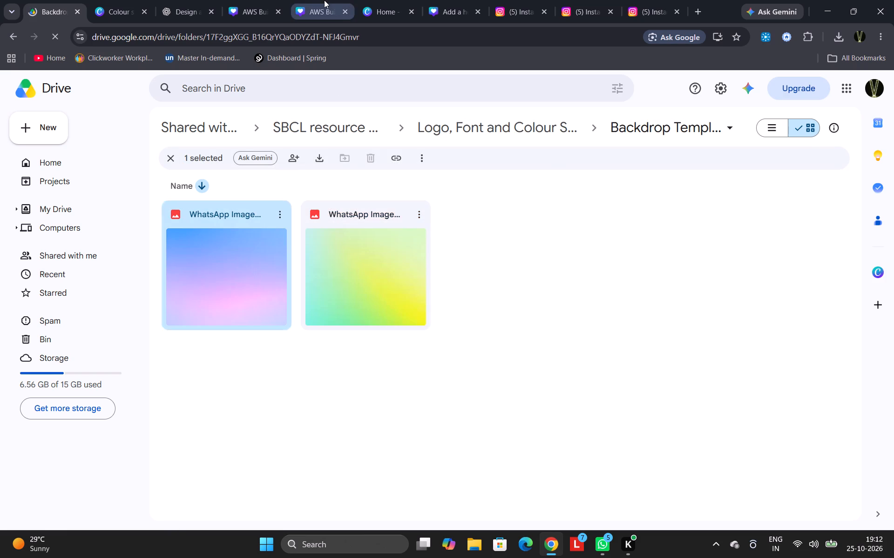
click(261, 0)
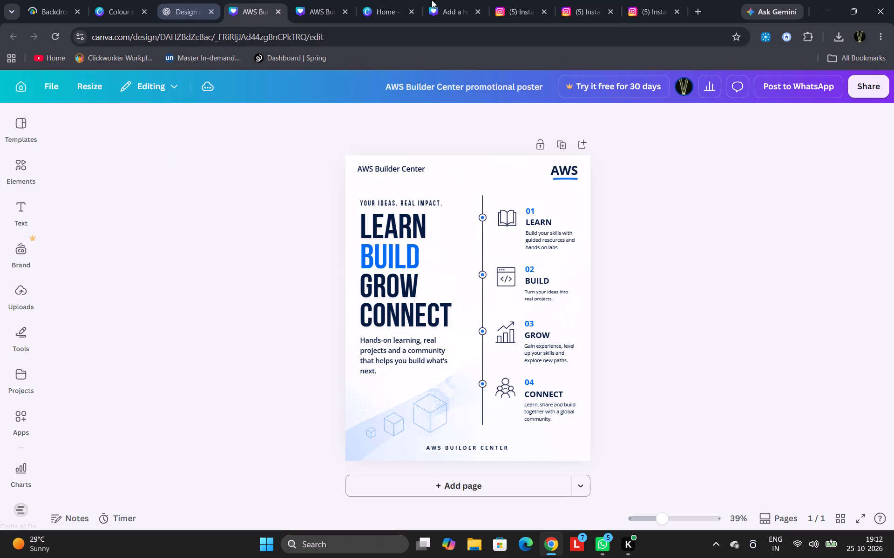
click(521, 0)
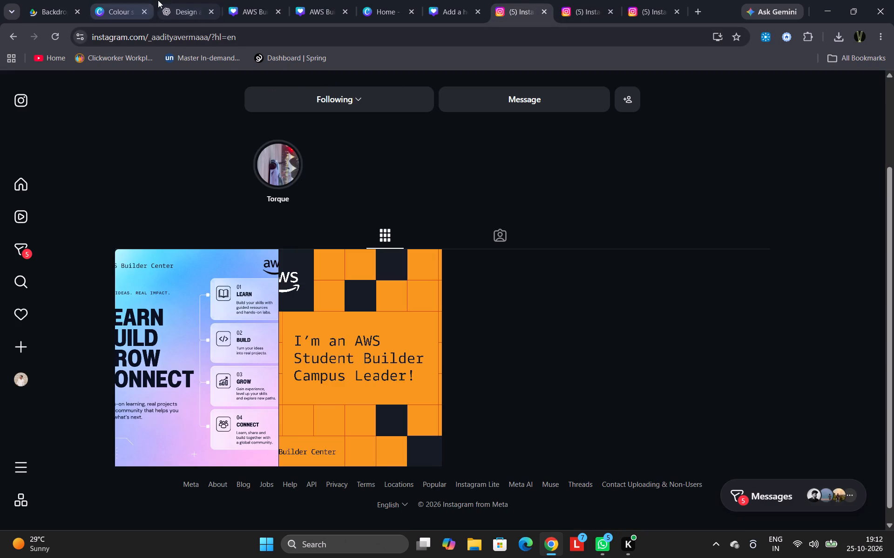
click(176, 0)
click(116, 6)
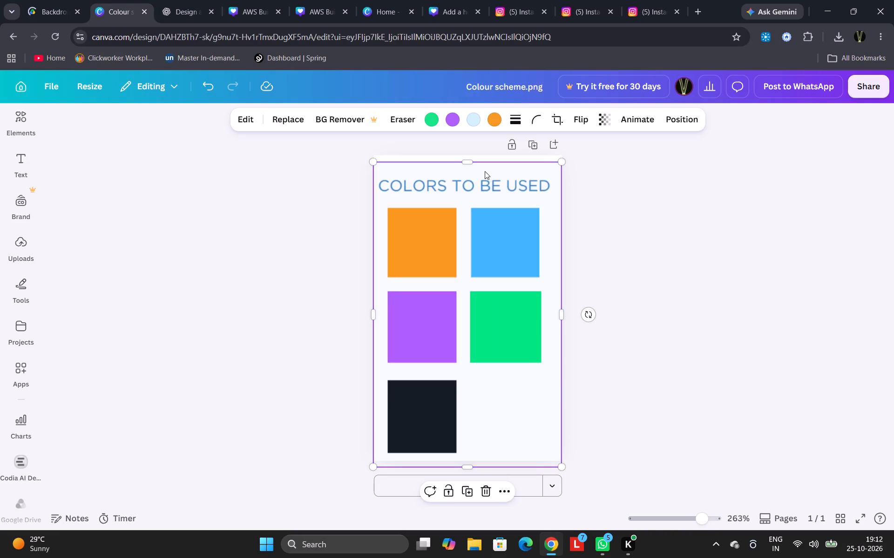
click(258, 3)
click(311, 0)
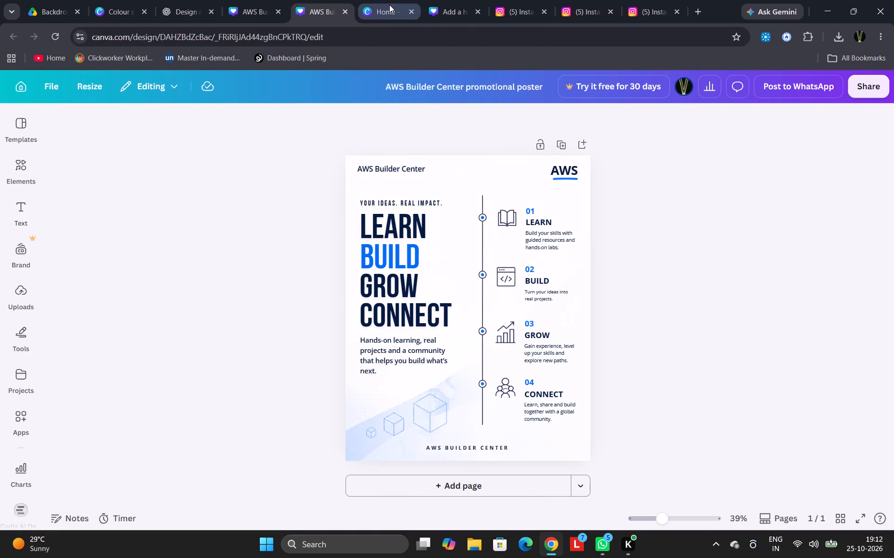
click(587, 1)
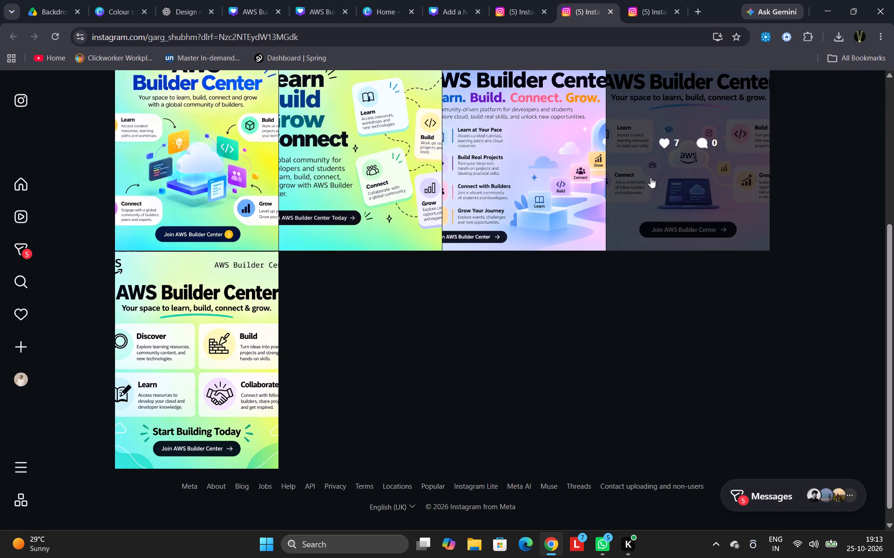
click(643, 0)
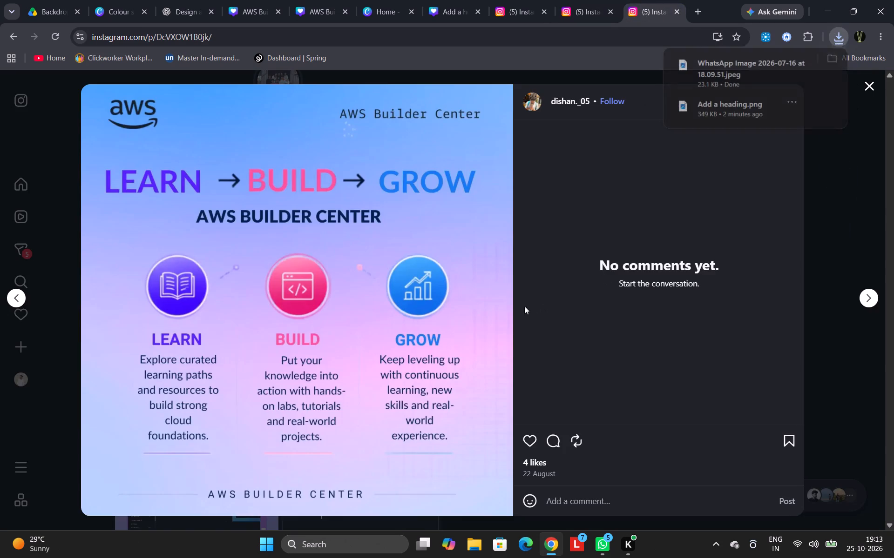
Upload the downloaded WhatsApp Image 2026-07-16 at 18.09.51 backdrop to the Add a heading design in Canva.
click(383, 0)
click(448, 1)
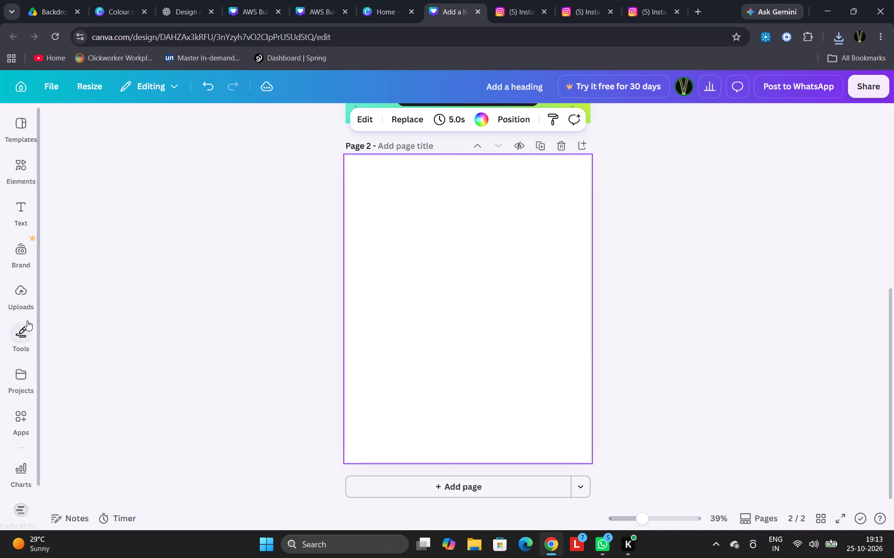
click(27, 304)
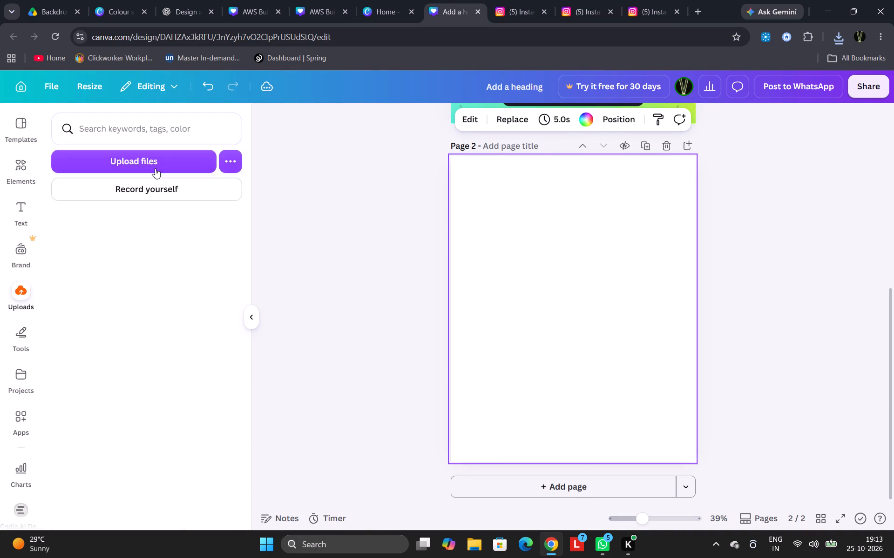
click(155, 168)
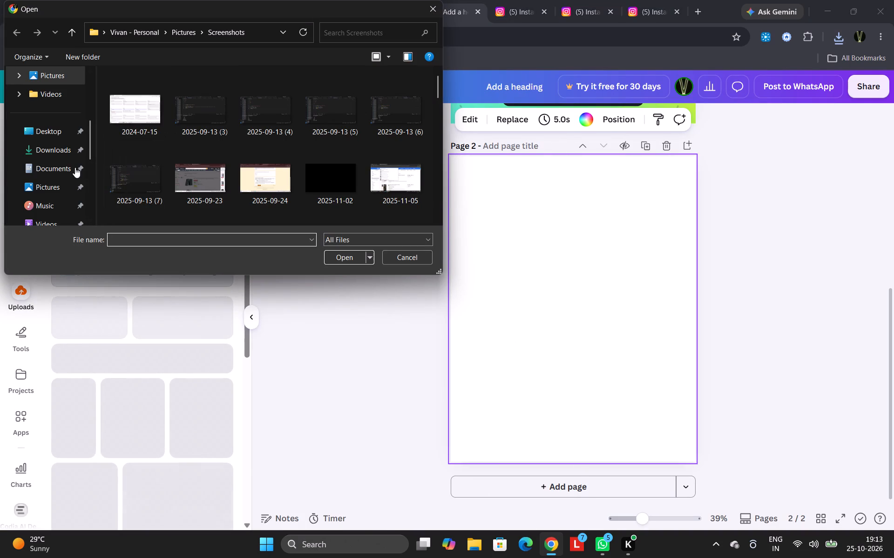
click(58, 154)
click(167, 109)
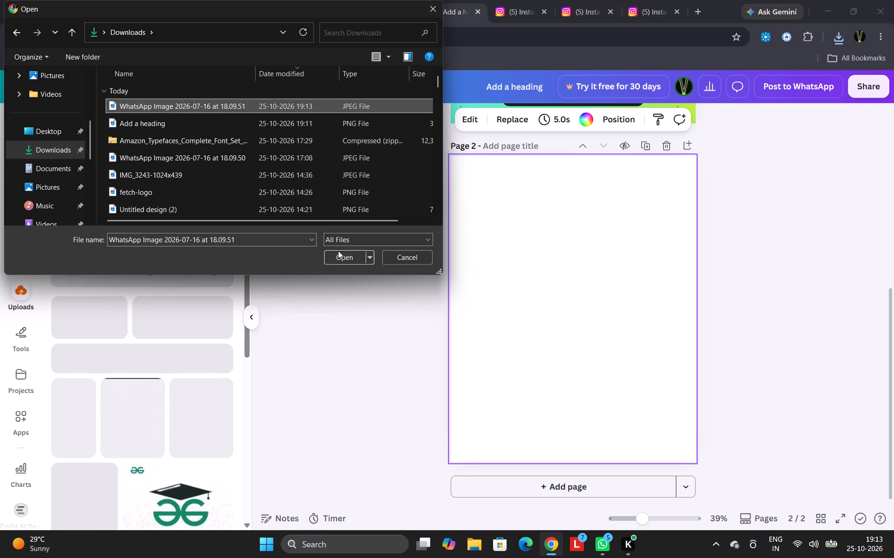
click(339, 252)
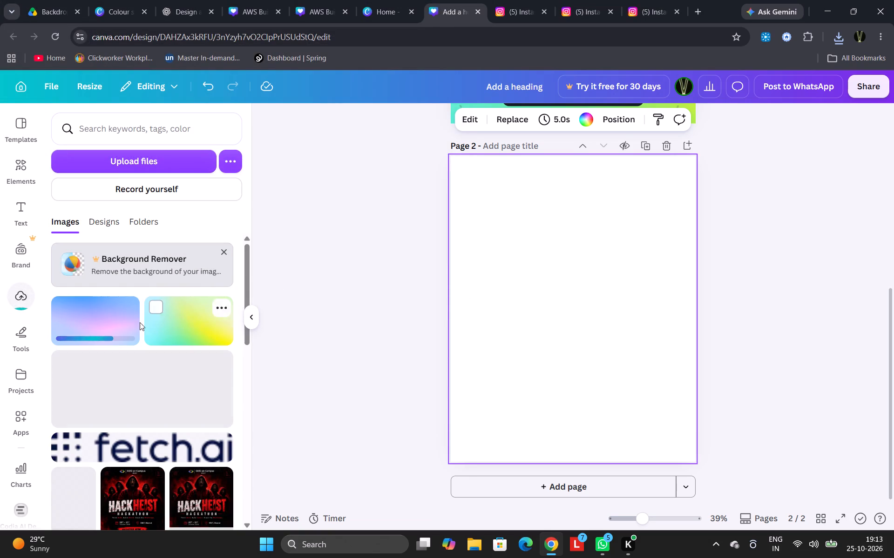
Replace page 2's blank white background with the uploaded blue-to-pink gradient image.
click(506, 118)
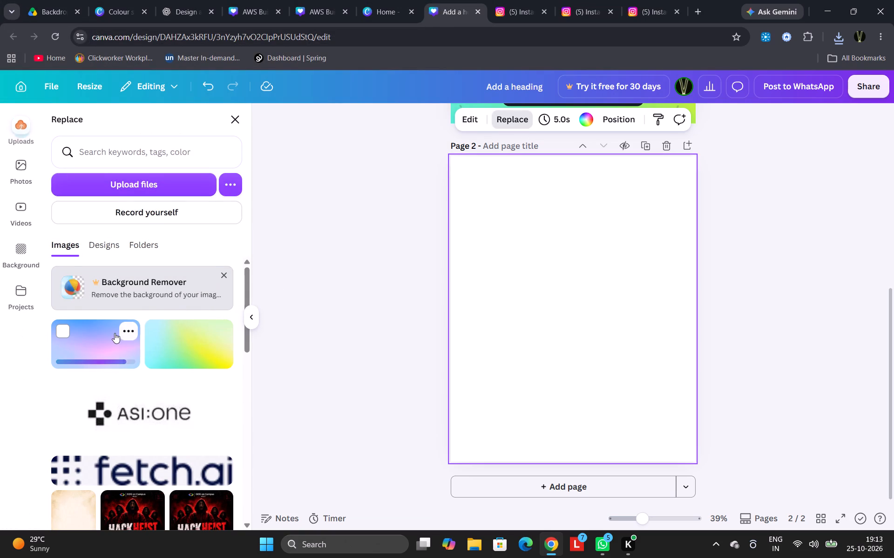
click(111, 339)
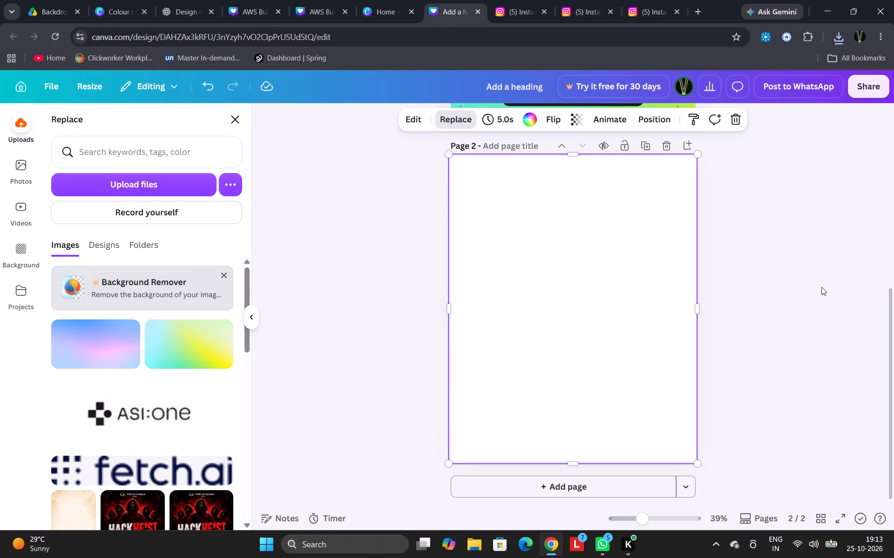
click(821, 285)
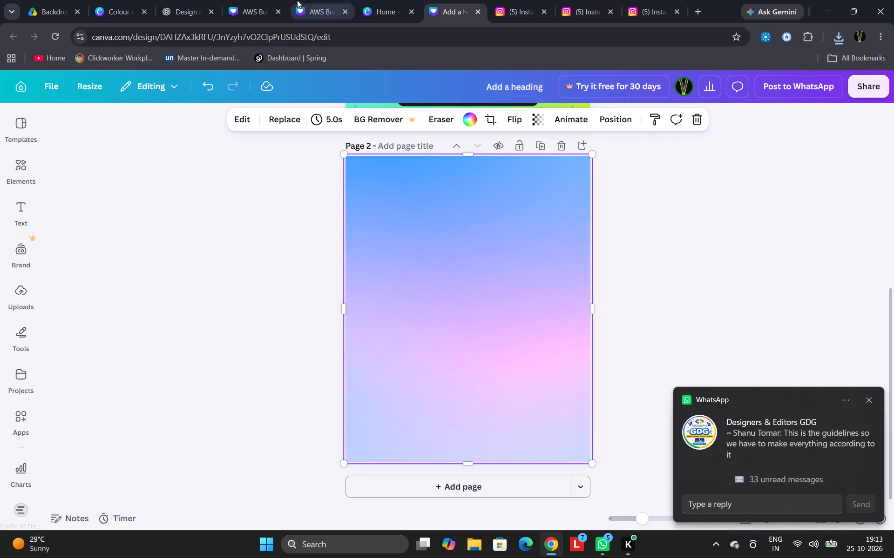
Copy the numbered Learn, Build, Grow and Connect timeline with its line and icons from the promotional poster onto page 2.
click(367, 0)
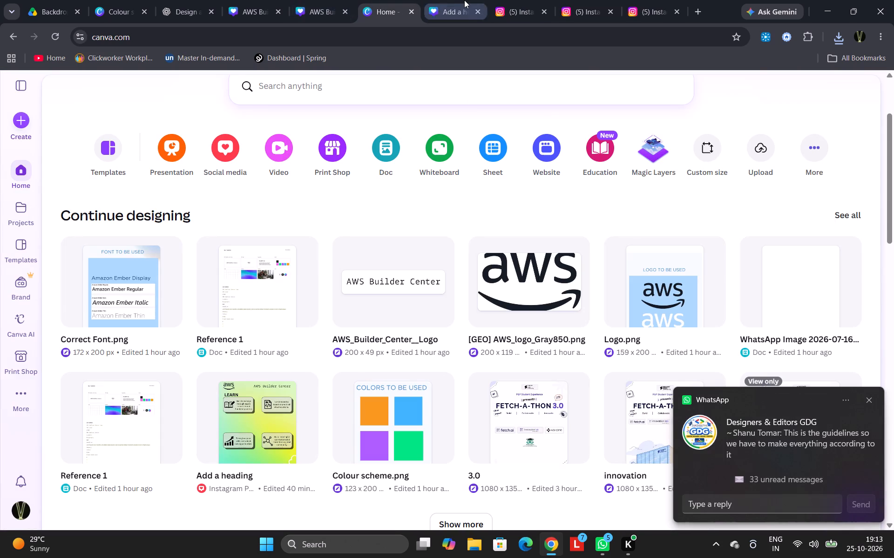
click(464, 0)
click(338, 0)
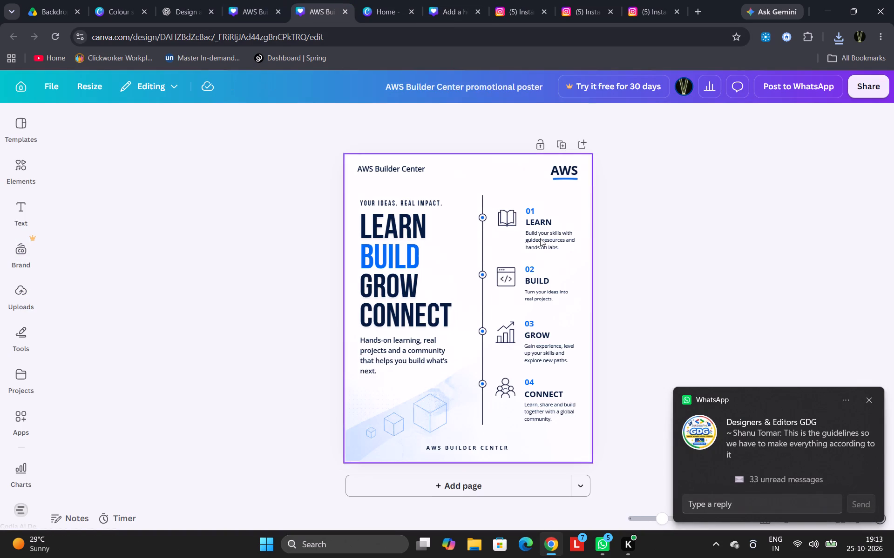
drag(469, 193, 577, 369)
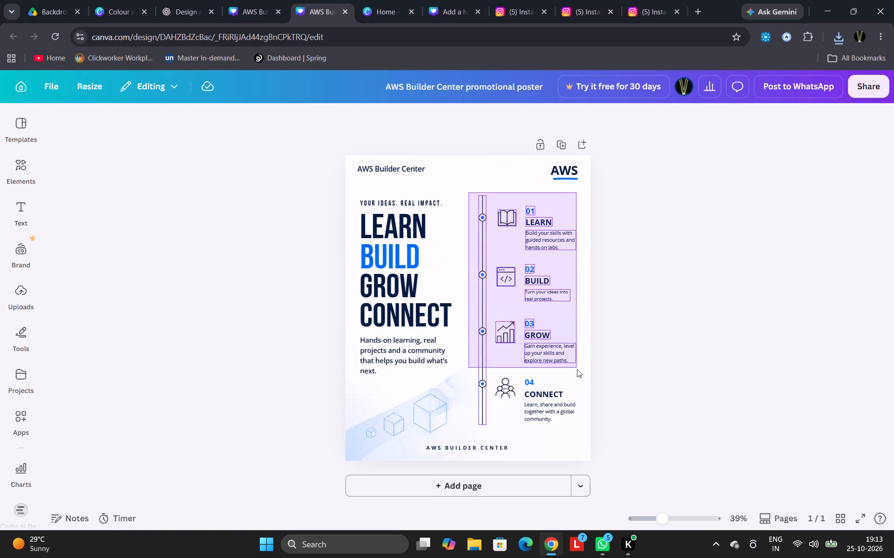
drag(577, 369, 596, 430)
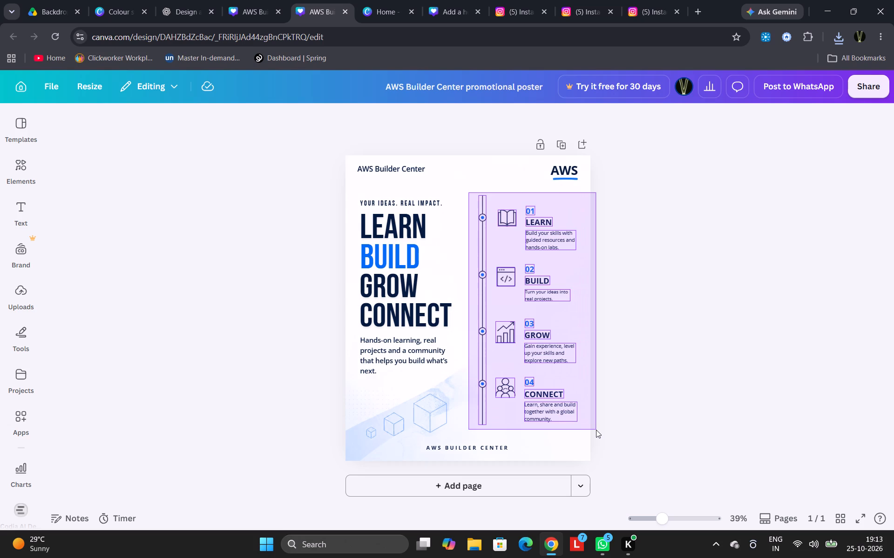
key(ctrl+c)
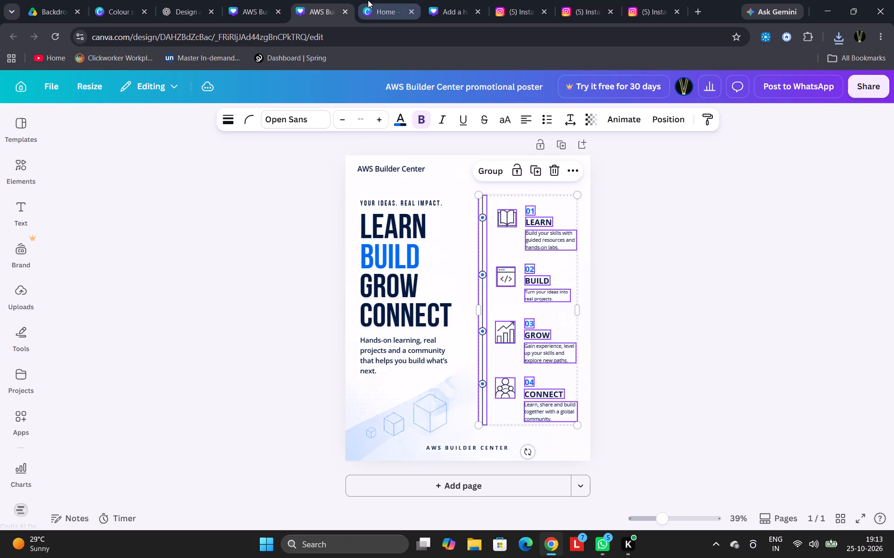
click(368, 0)
click(449, 0)
click(521, 287)
key(ctrl+v)
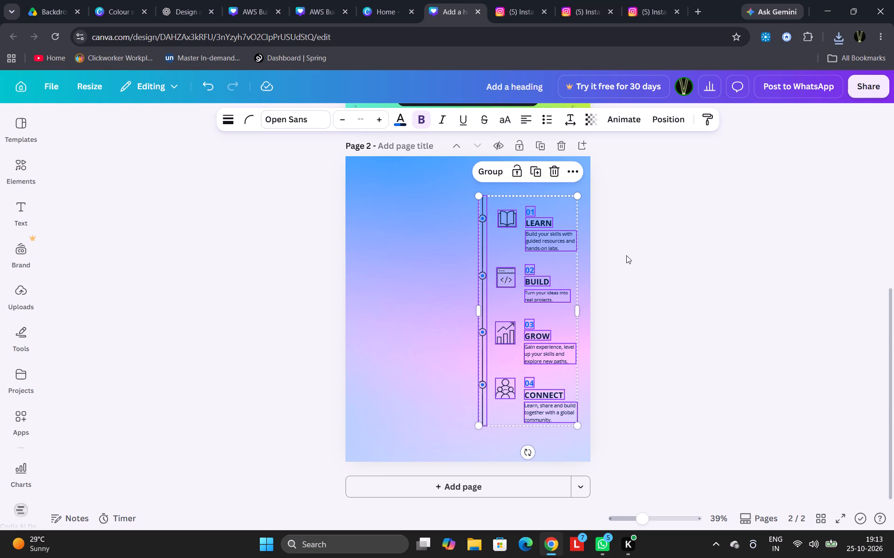
click(657, 226)
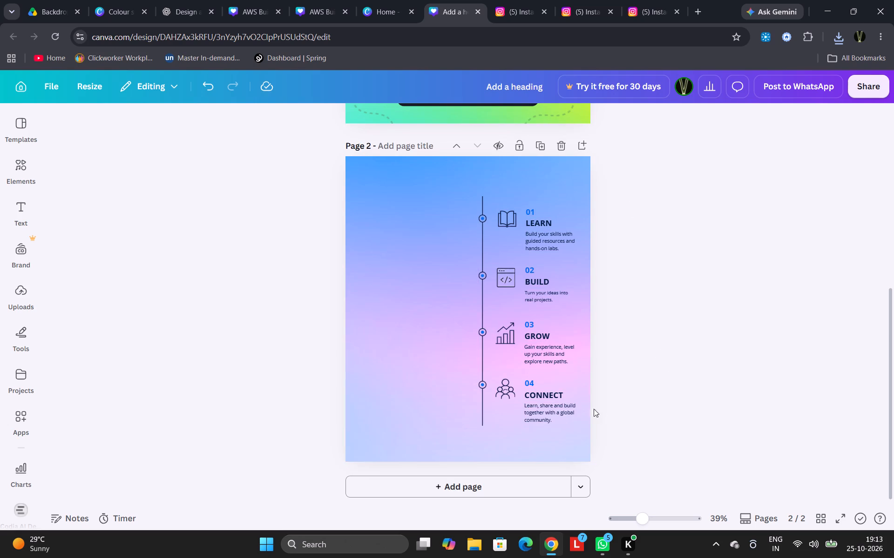
Copy the LEARN BUILD GROW CONNECT headline from the AWS Builder Center promotional poster onto page 2 of the "Add a heading" design.
click(375, 0)
click(324, 0)
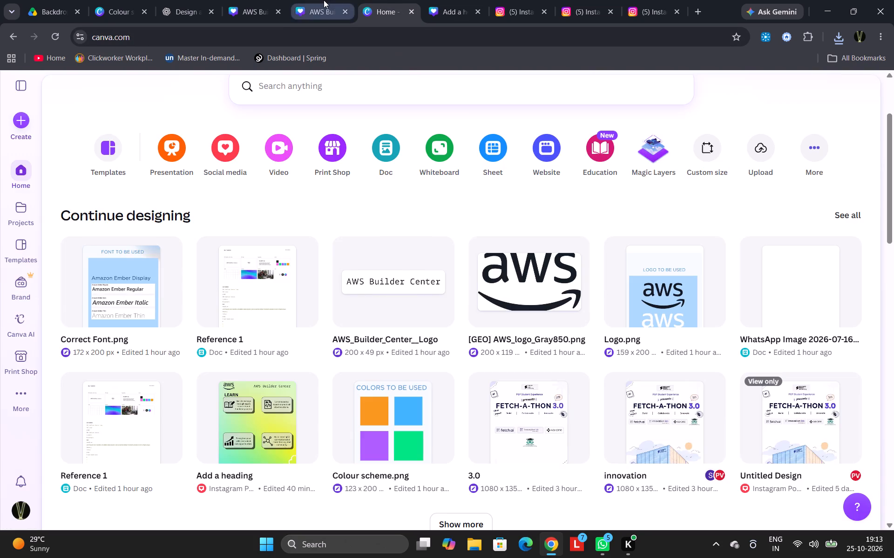
click(258, 267)
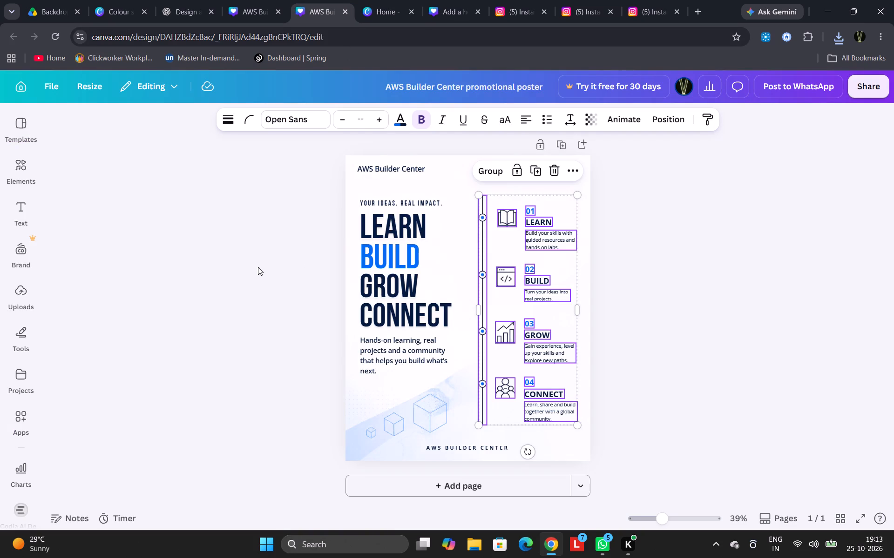
drag(353, 215, 435, 287)
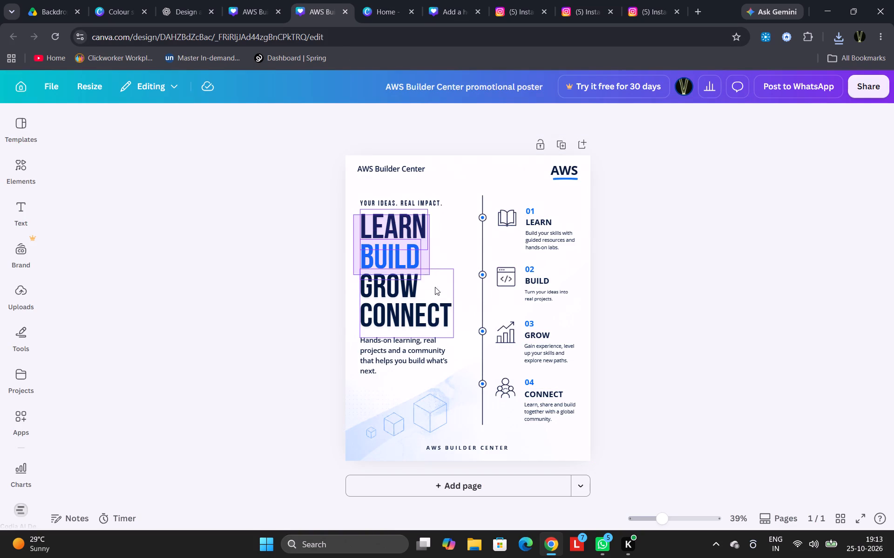
drag(435, 287, 450, 319)
key(ctrl+c)
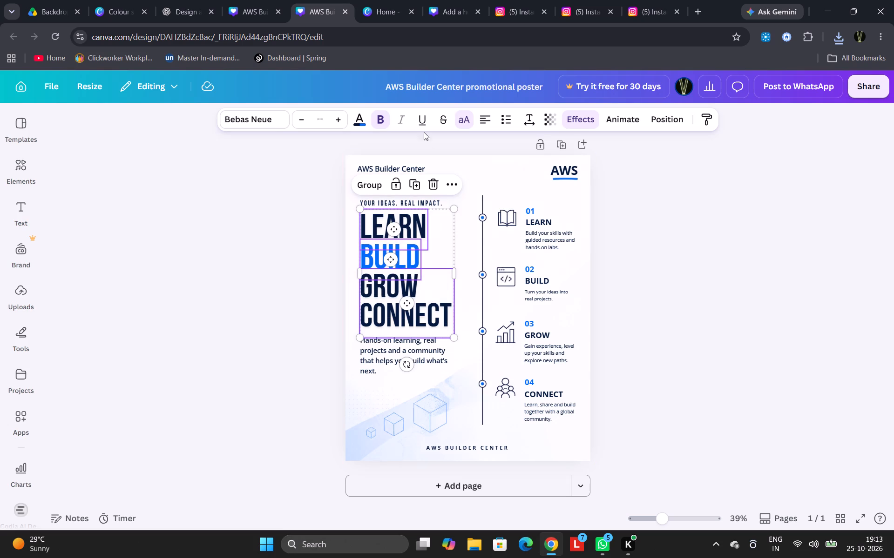
click(381, 8)
click(447, 0)
click(417, 297)
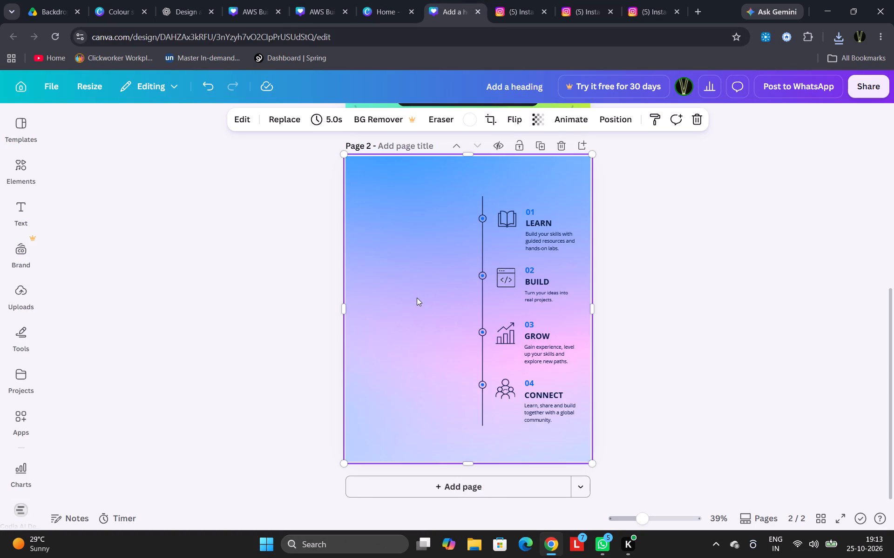
key(ctrl+v)
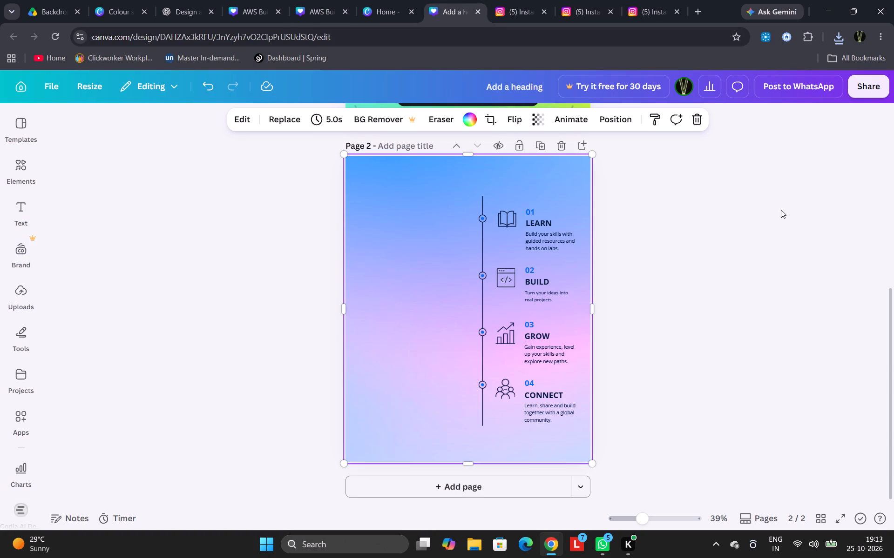
click(706, 259)
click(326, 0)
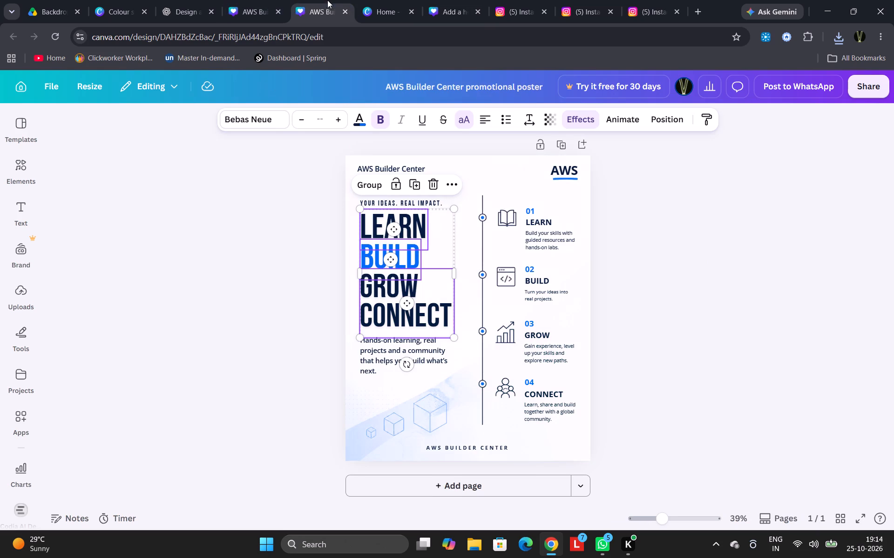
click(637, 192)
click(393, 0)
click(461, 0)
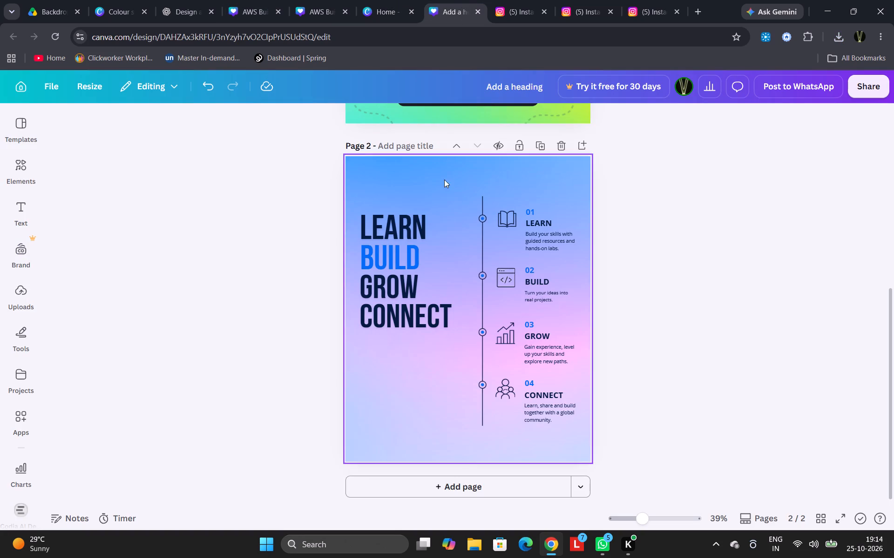
Copy the AWS logo from page 1 onto page 2, keeping its place in the upper-left corner.
scroll(489, 242, up, 11)
click(383, 178)
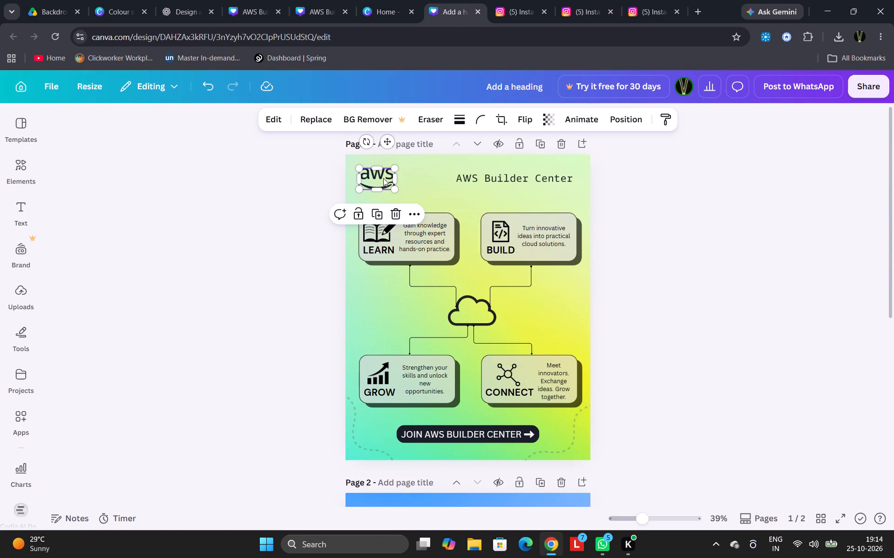
key(ctrl+c)
scroll(386, 181, down, 6)
click(461, 221)
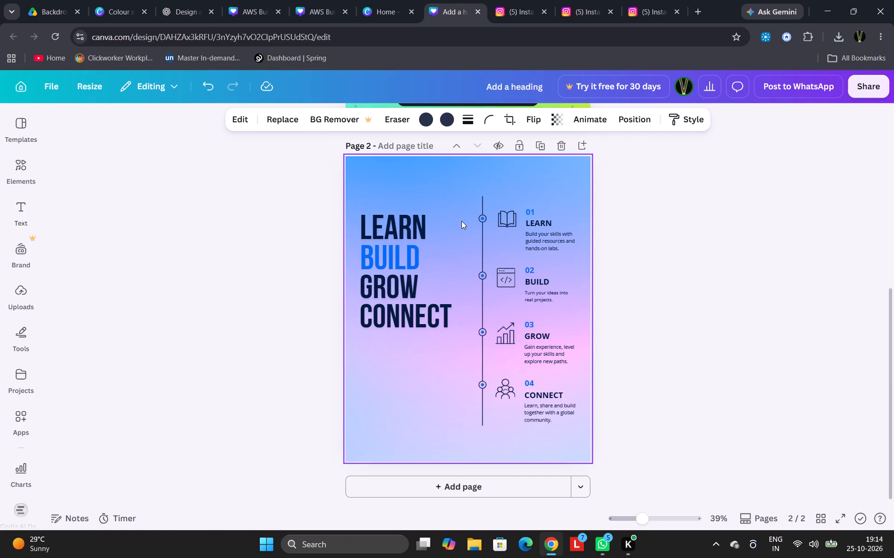
key(ctrl+v)
click(714, 175)
Copy the "AWS Builder Center" title at the top of page 1 for reuse on page 2.
scroll(713, 184, up, 6)
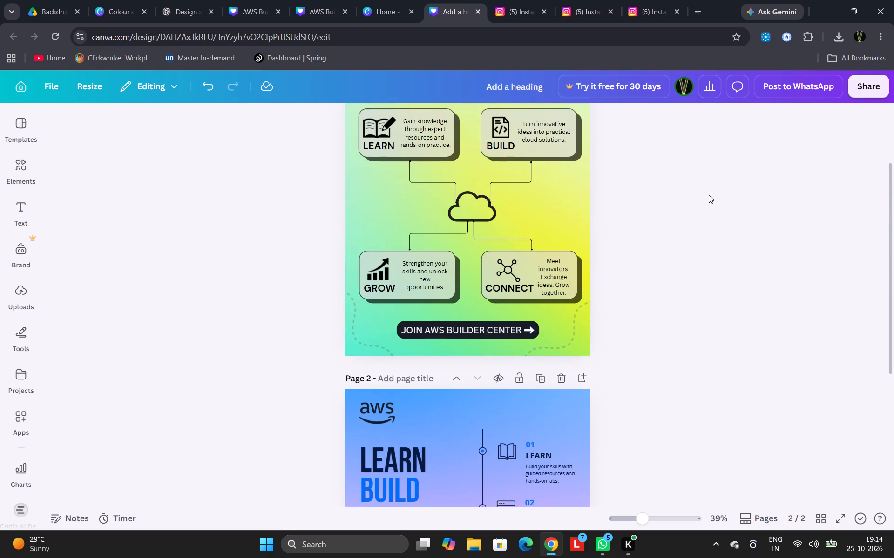
scroll(709, 195, up, 3)
click(542, 185)
key(ctrl+c)
scroll(548, 184, down, 6)
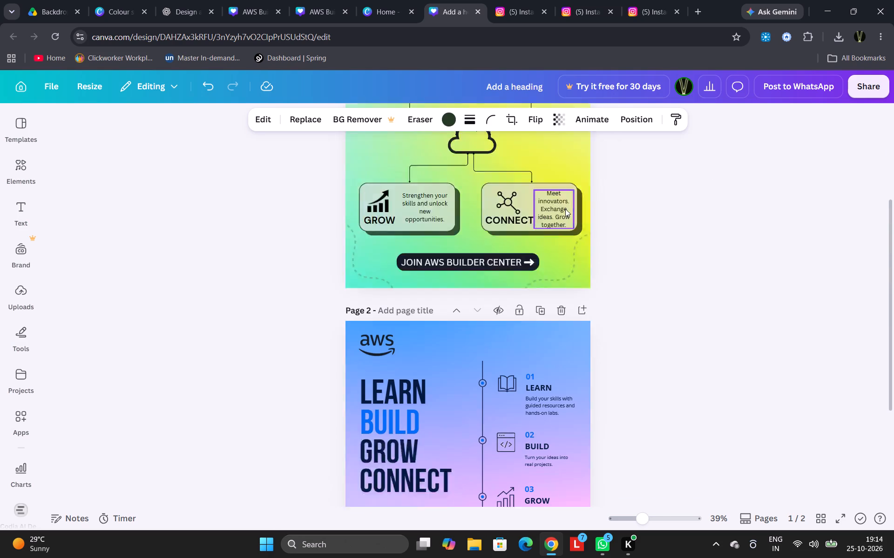
Paste the copied "AWS Builder Center" title at the top of page 2, opposite the AWS logo.
click(560, 181)
key(ctrl+v)
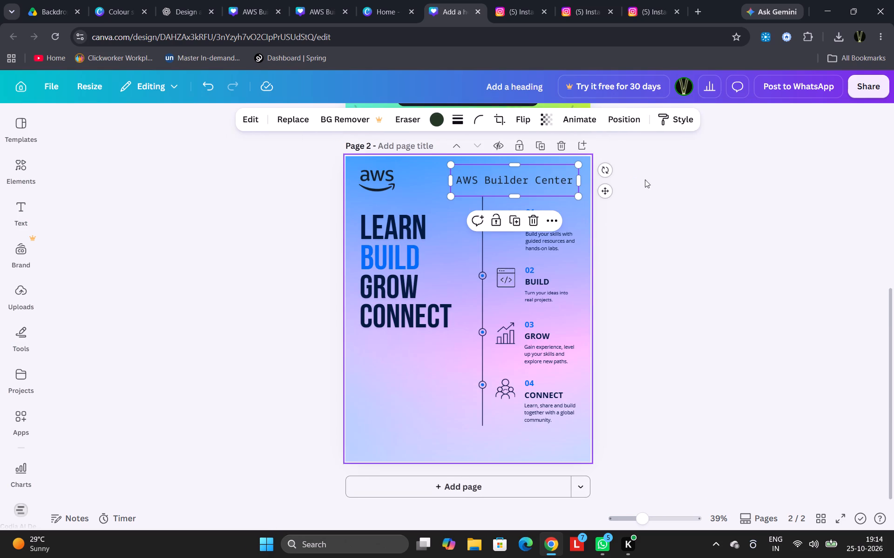
drag(695, 178, 699, 185)
scroll(696, 201, up, 9)
scroll(695, 205, down, 13)
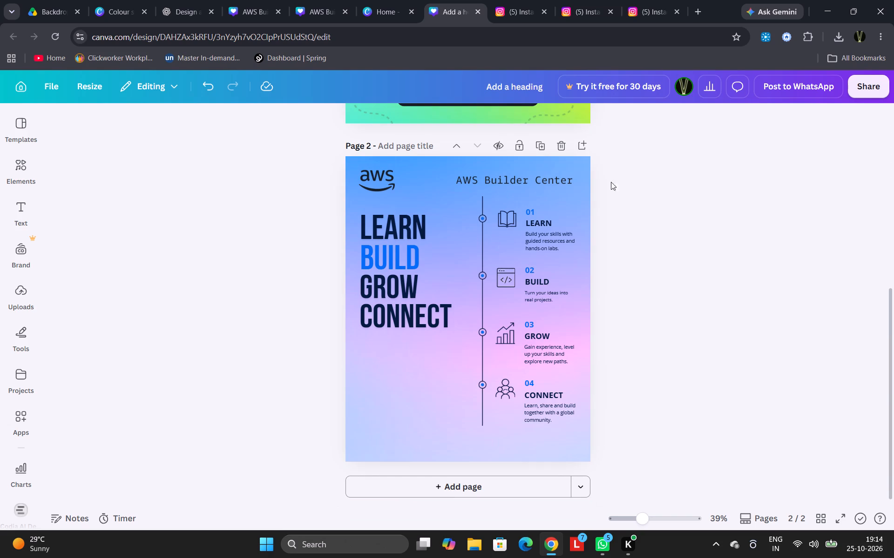
Examine the AWS Builder Center promotional poster and the Learn Build Grow Connect posters on Instagram as layout references for page 2.
click(373, 7)
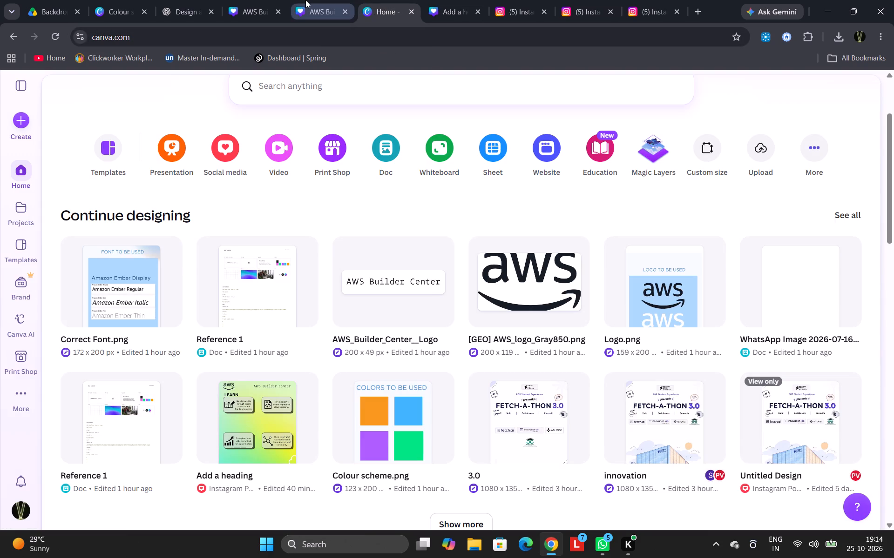
click(305, 0)
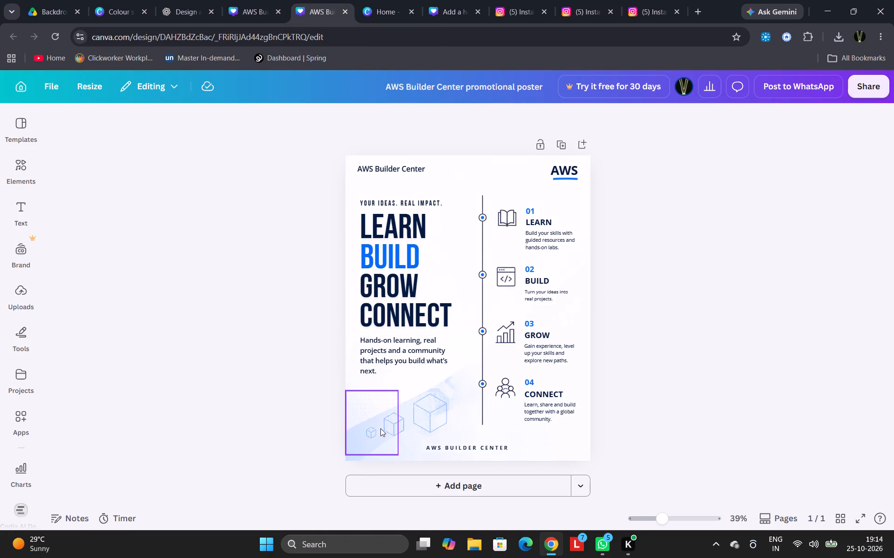
click(538, 0)
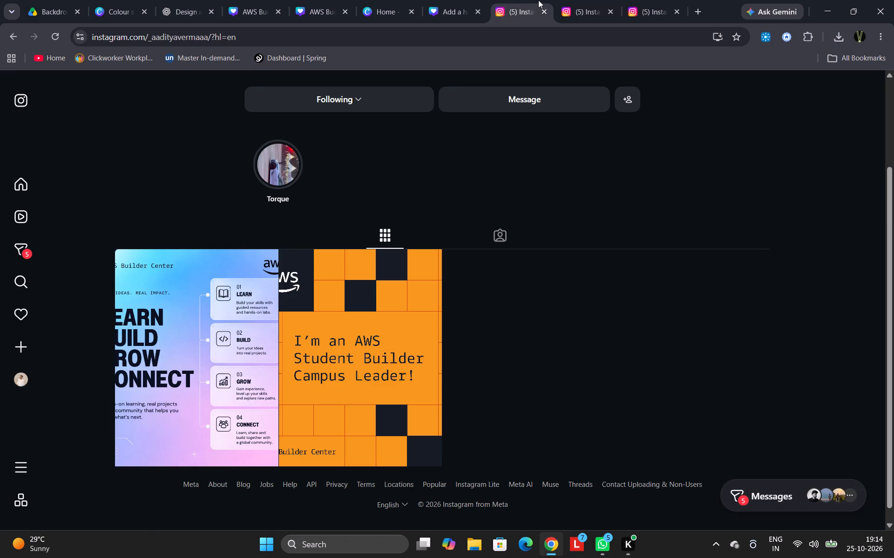
click(586, 0)
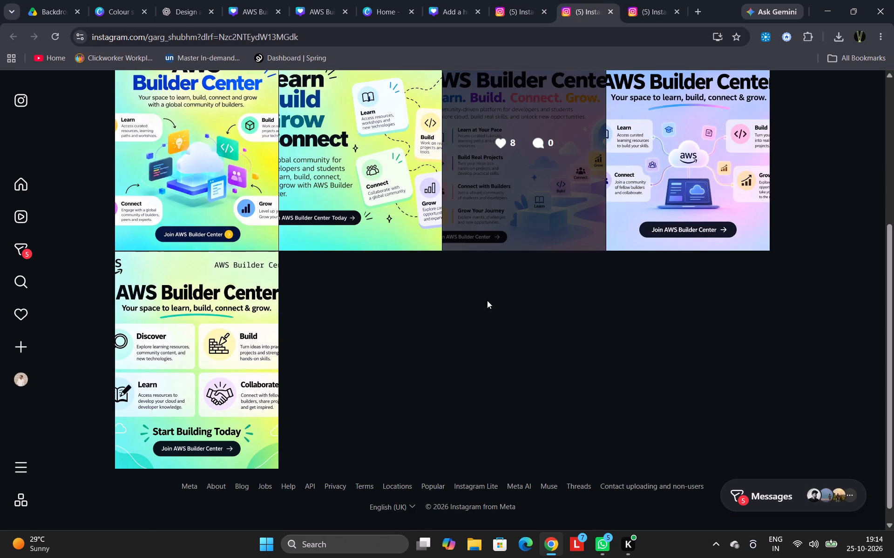
scroll(478, 441, up, 2)
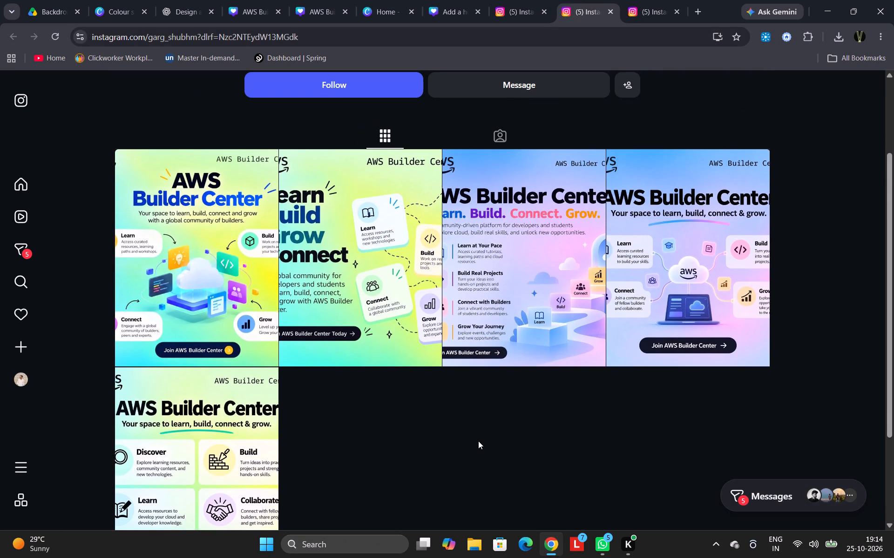
click(379, 341)
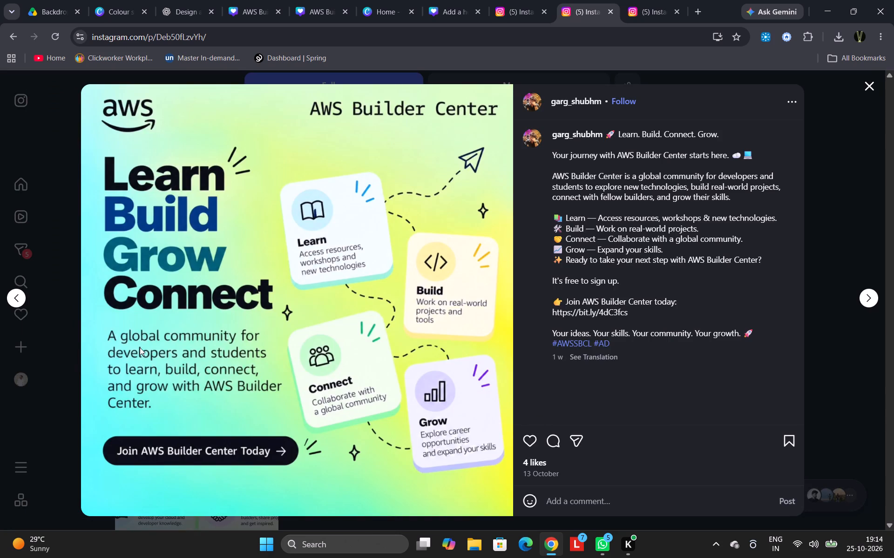
click(376, 0)
click(448, 0)
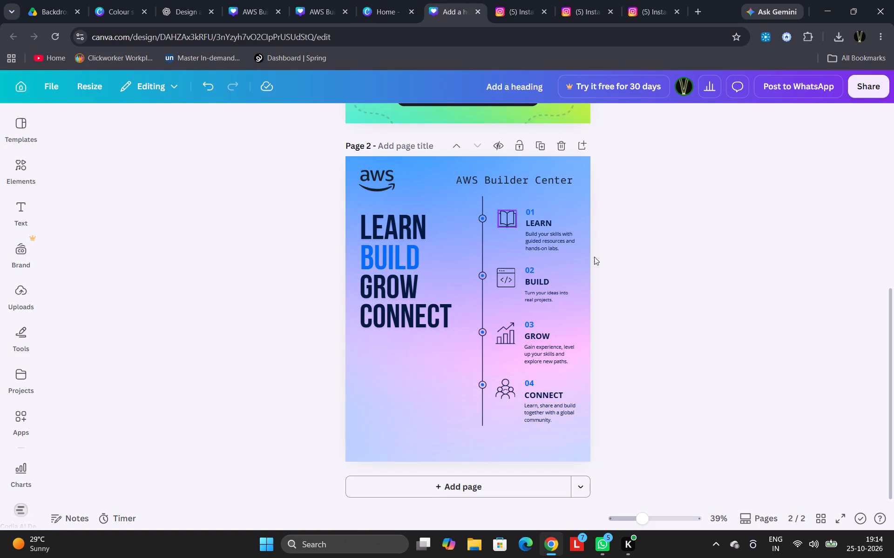
Copy the "JOIN AWS BUILDER CENTER" button group from the bottom of page 1 onto the bottom of page 2.
scroll(684, 268, up, 3)
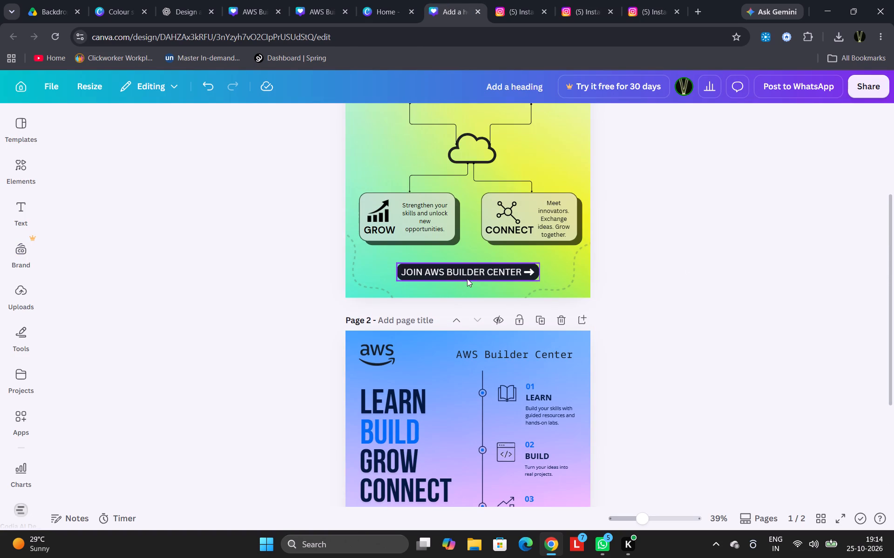
click(467, 279)
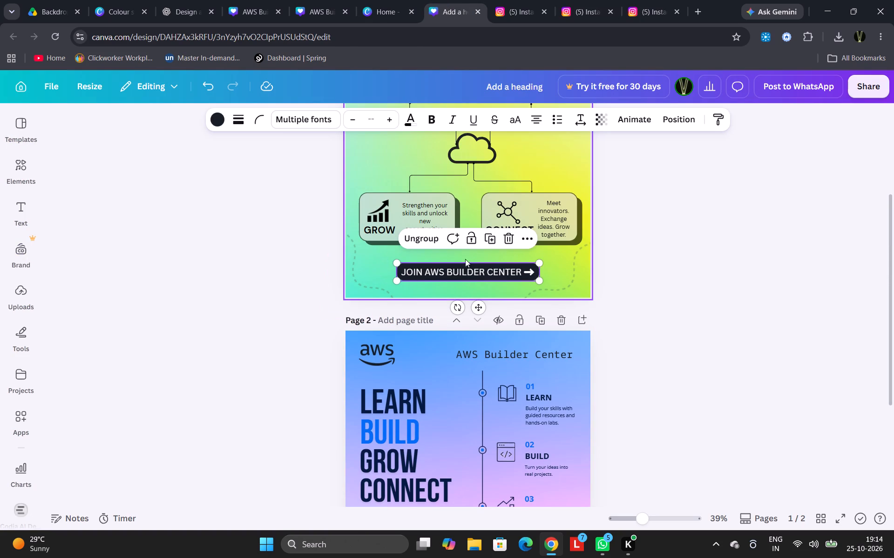
click(464, 259)
drag(419, 257, 544, 295)
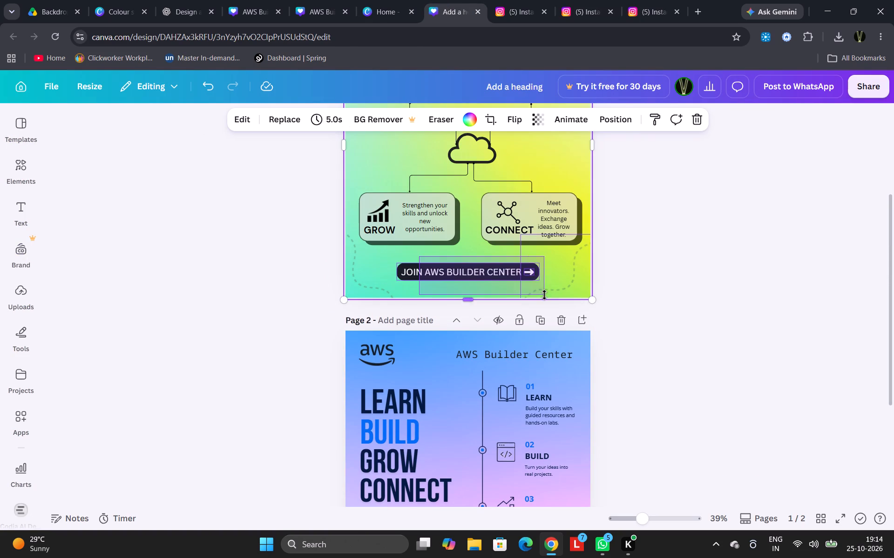
drag(544, 295, 501, 285)
key(ctrl+c)
scroll(635, 320, down, 3)
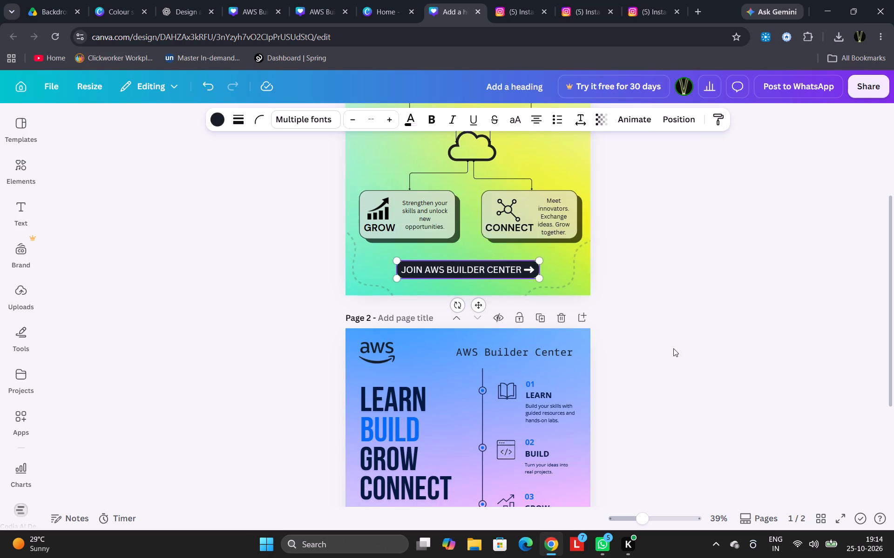
scroll(673, 348, down, 3)
click(461, 395)
key(ctrl+v)
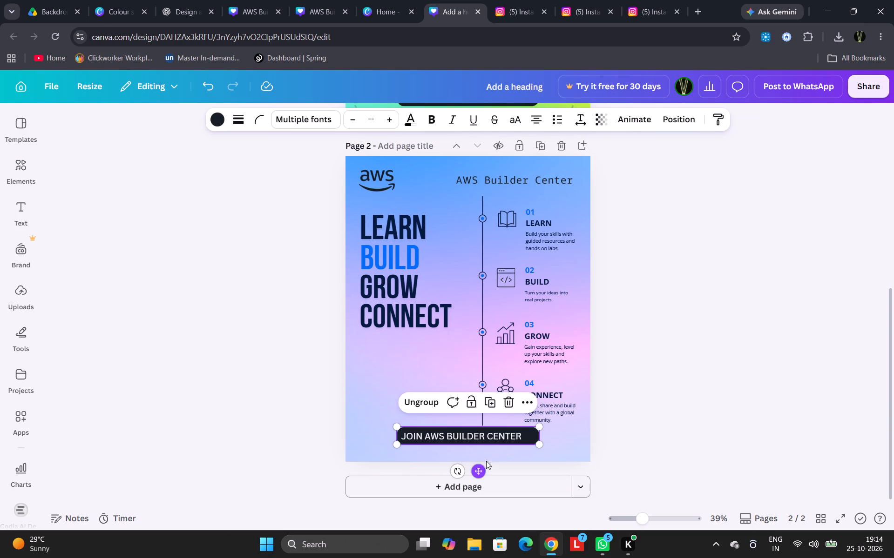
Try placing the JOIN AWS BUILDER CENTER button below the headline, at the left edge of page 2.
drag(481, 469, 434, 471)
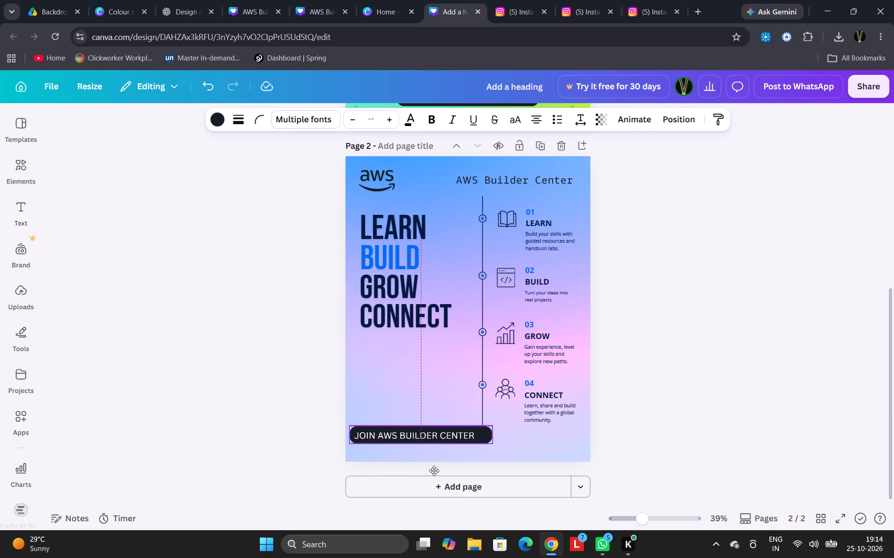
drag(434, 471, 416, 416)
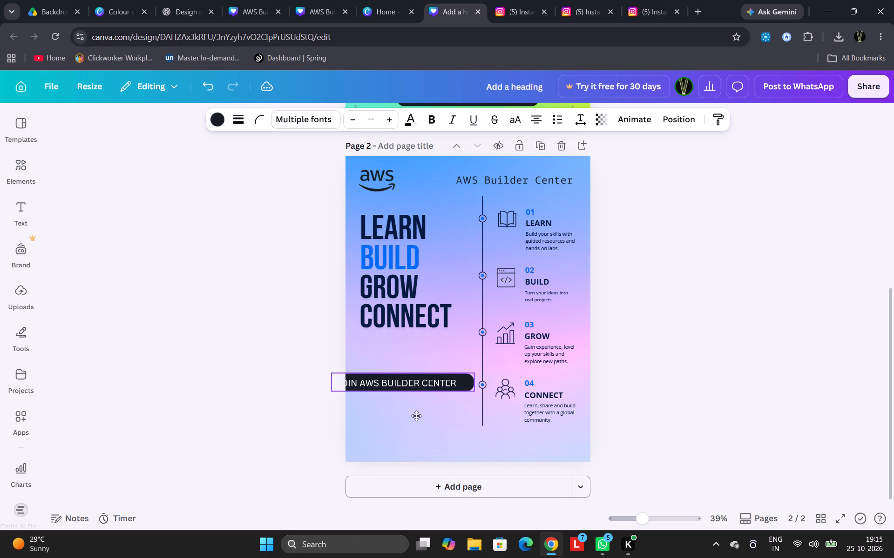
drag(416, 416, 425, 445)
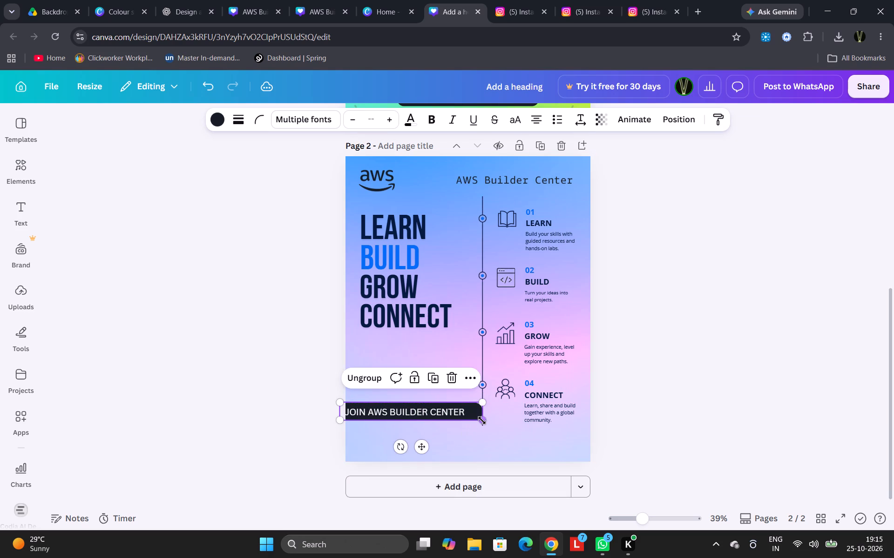
Narrow the JOIN AWS BUILDER CENTER button on page 2 to about 616 wide.
drag(482, 420, 477, 426)
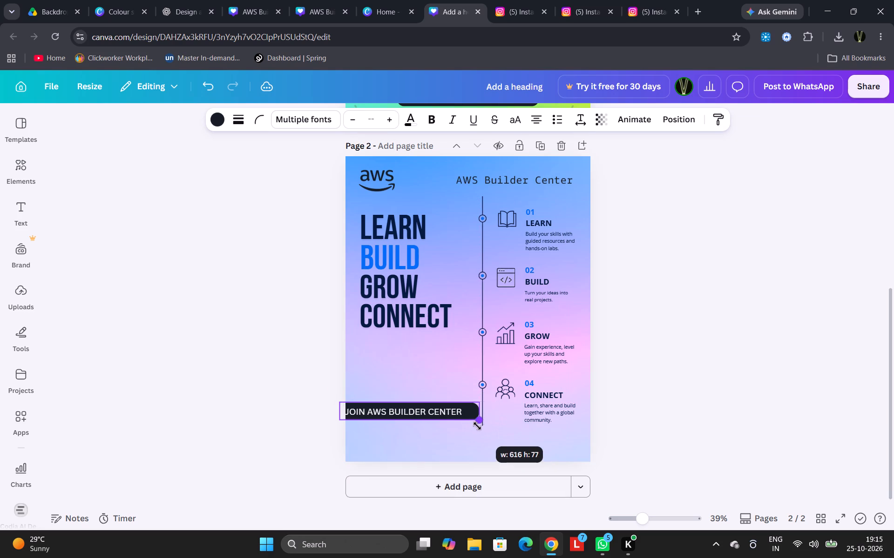
drag(477, 426, 454, 412)
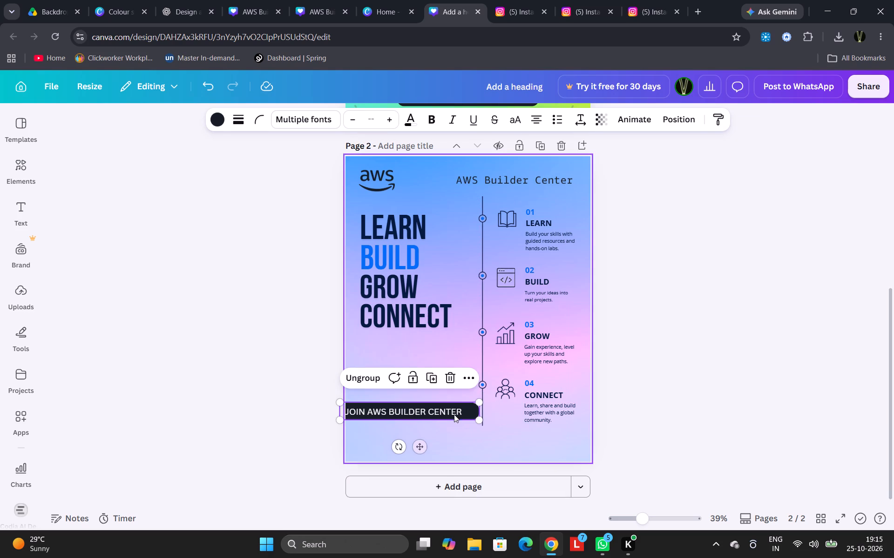
Widen the text box inside the JOIN AWS BUILDER CENTER button so its label sits roughly centred in the dark shape.
click(458, 410)
click(461, 408)
drag(463, 412, 479, 413)
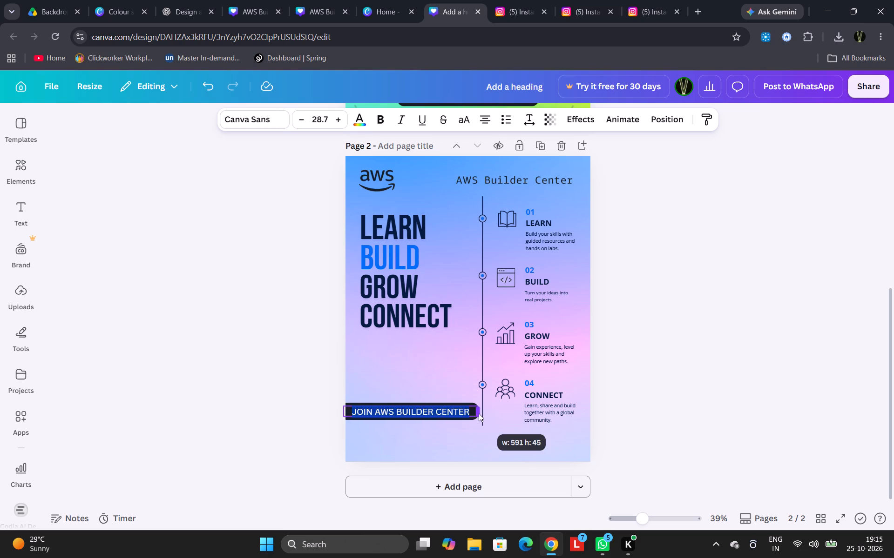
drag(479, 413, 470, 413)
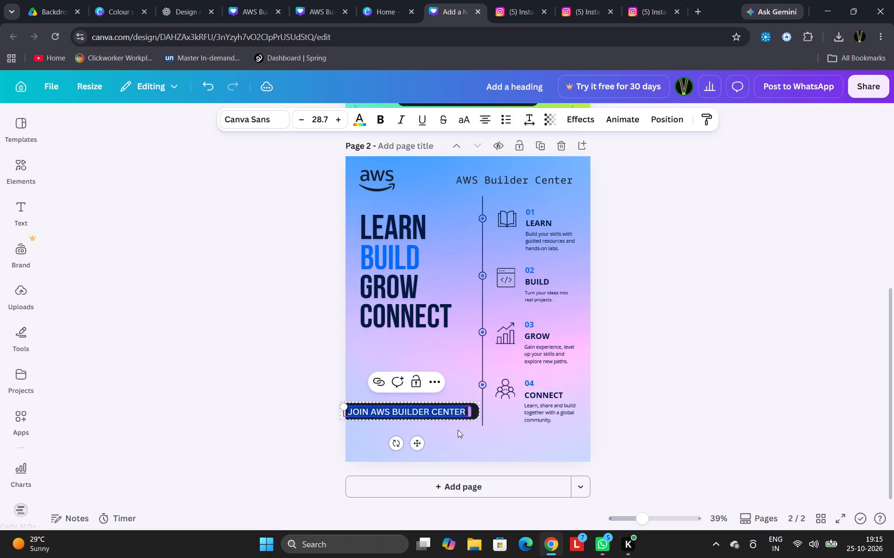
click(445, 445)
Move the JOIN AWS BUILDER CENTER button to the bottom of page 2, below the timeline and slightly left of centre.
drag(411, 386, 430, 423)
drag(421, 448, 467, 461)
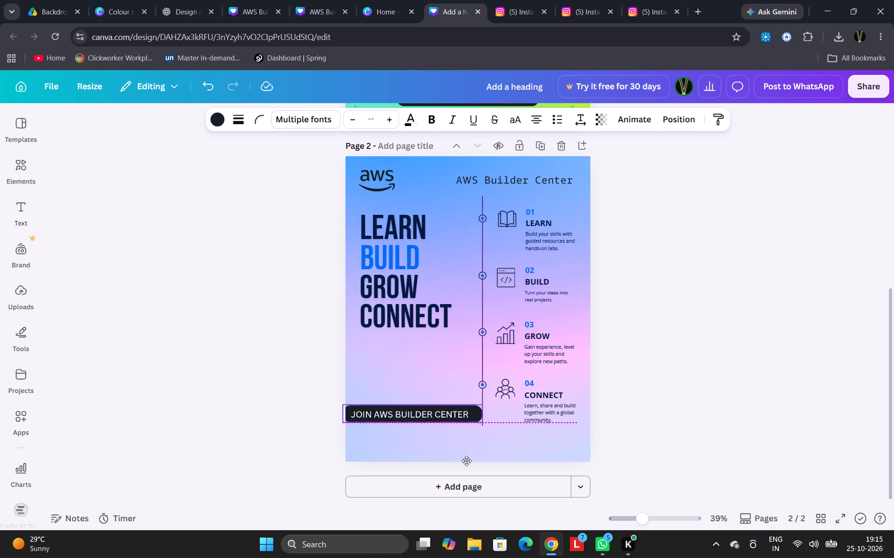
drag(467, 461, 449, 479)
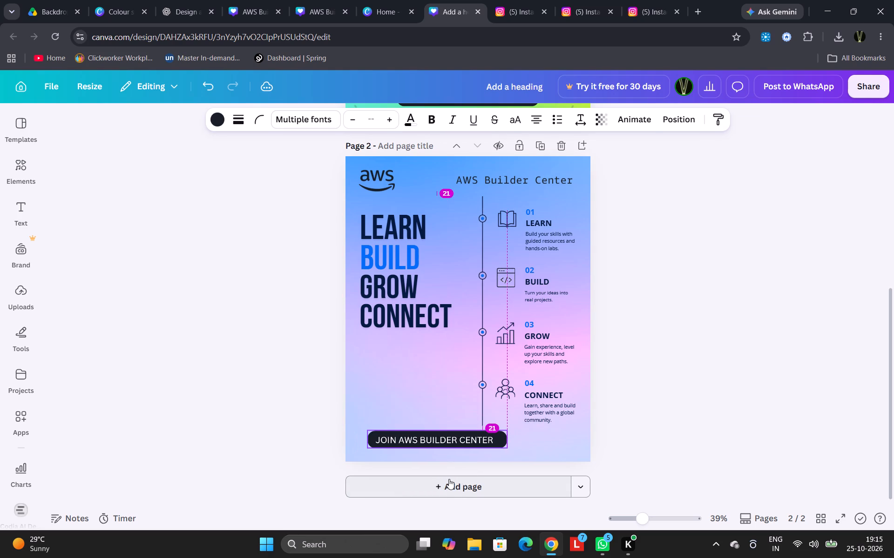
drag(449, 479, 450, 481)
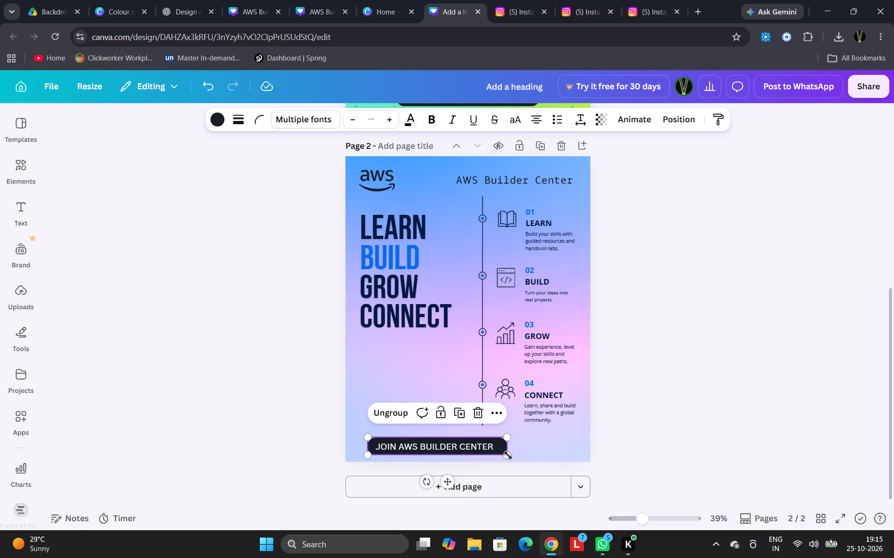
Widen the JOIN AWS BUILDER CENTER button on page 2 until it spans most of the page width.
drag(507, 445, 555, 444)
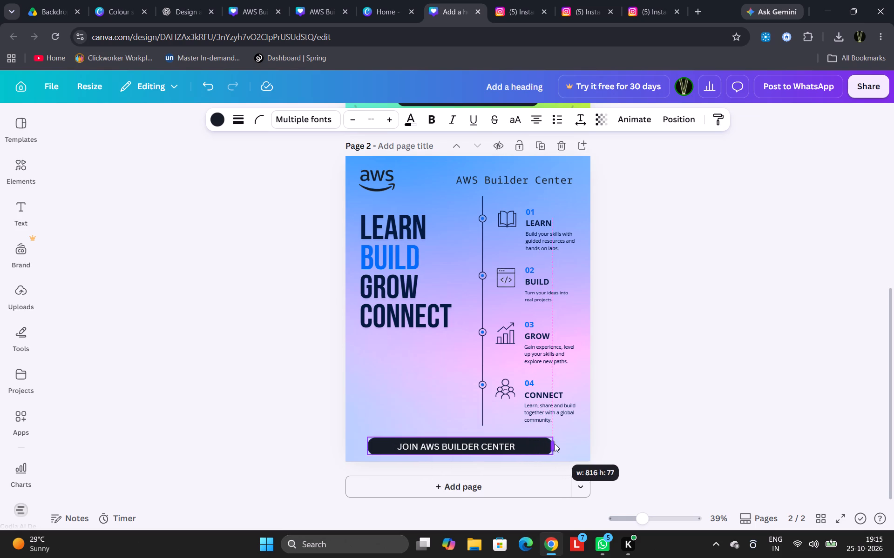
drag(555, 444, 562, 443)
Add the word TODAY to the end of page 2's button label so it reads JOIN AWS BUILDER CENTER TODAY.
click(526, 441)
click(520, 443)
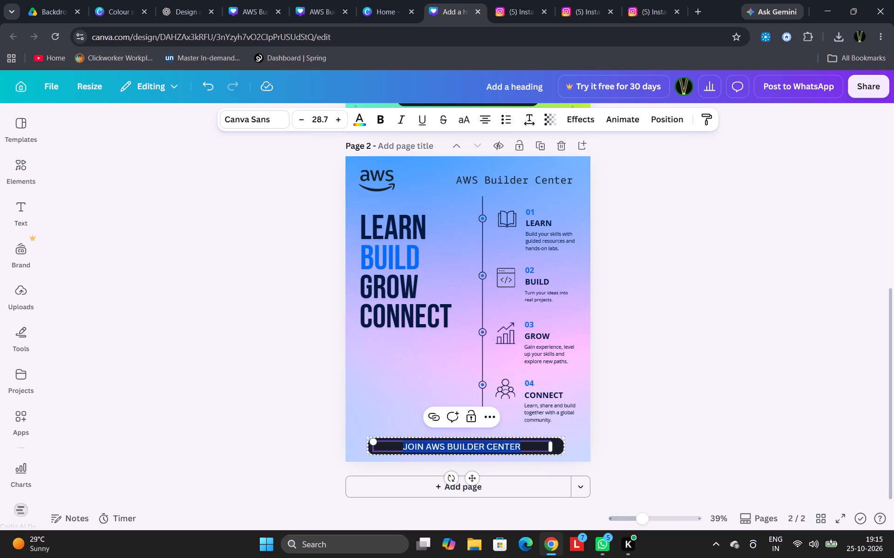
click(522, 444)
click(524, 446)
key(space)
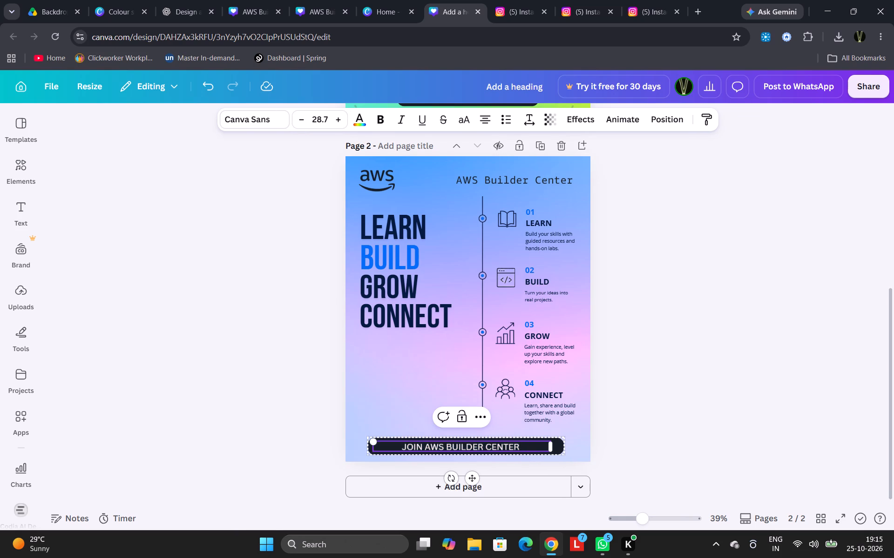
text(TODAY)
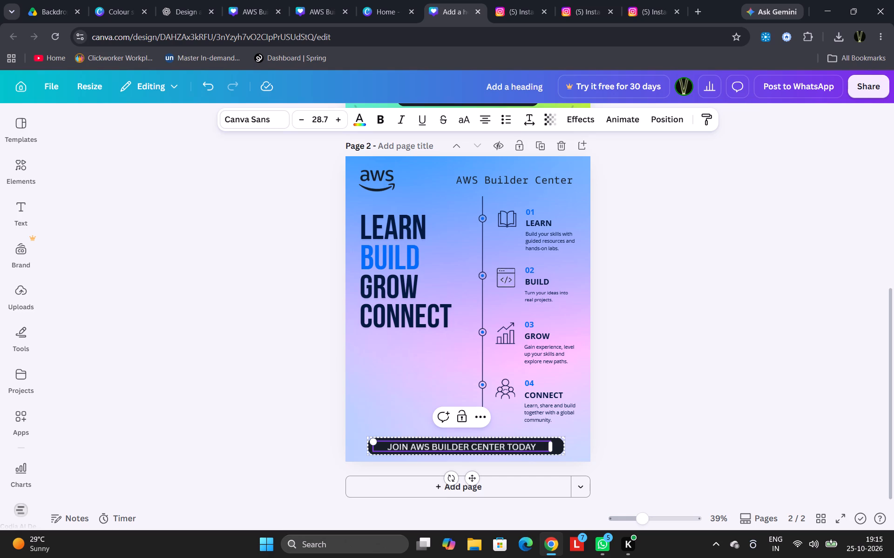
click(659, 385)
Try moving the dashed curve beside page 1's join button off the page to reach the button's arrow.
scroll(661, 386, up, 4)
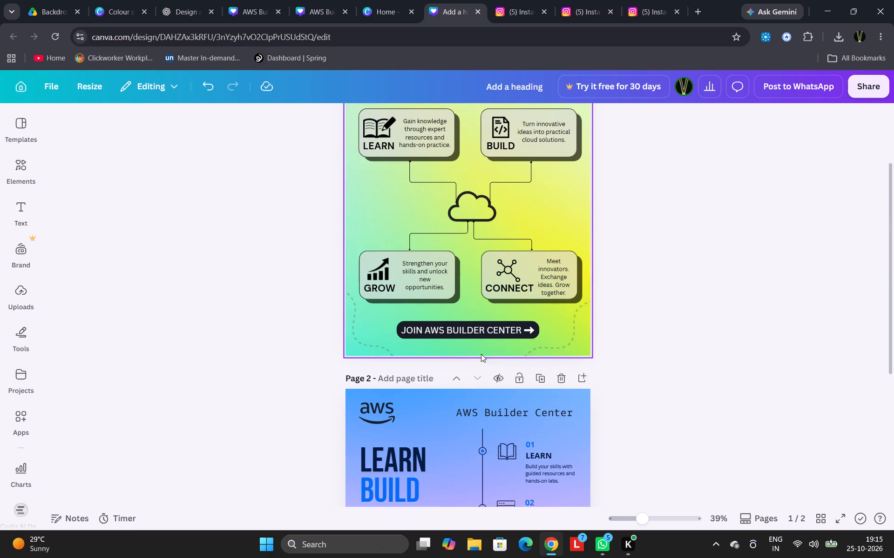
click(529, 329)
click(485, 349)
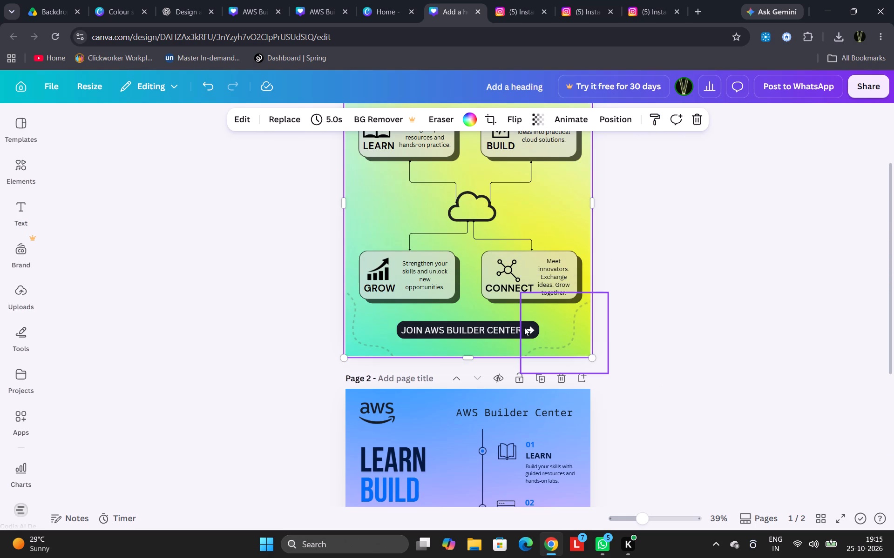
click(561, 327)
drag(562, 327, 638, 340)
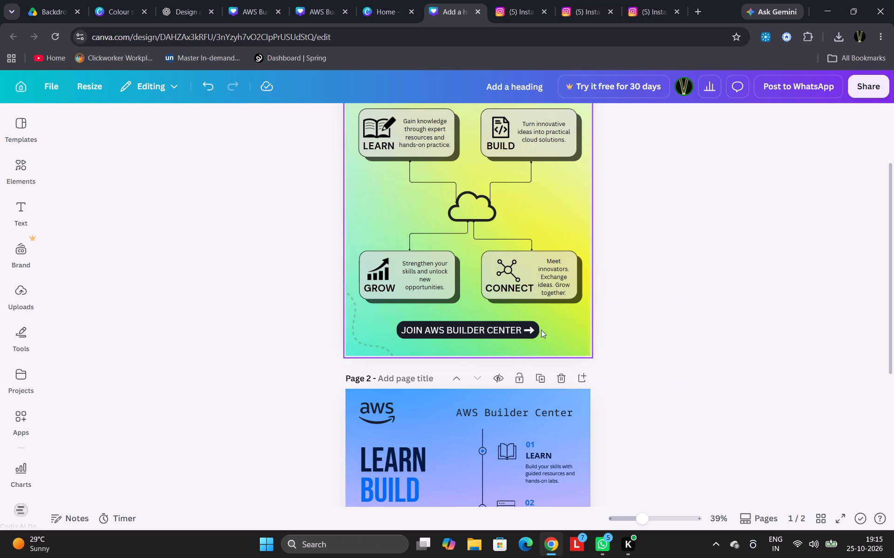
Copy the white arrow from the JOIN AWS BUILDER CENTER button on page 1.
click(530, 330)
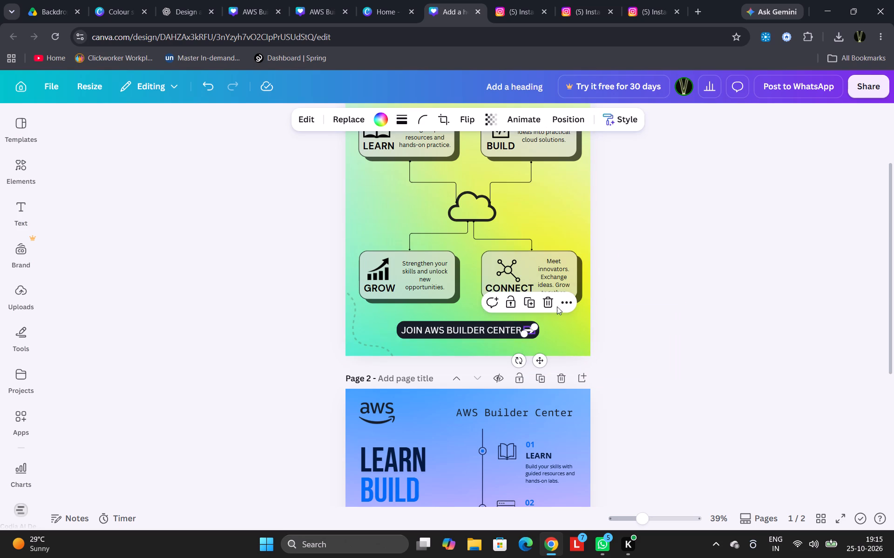
key(ctrl+c)
click(699, 264)
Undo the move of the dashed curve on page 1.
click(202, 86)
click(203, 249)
Paste the white arrow onto page 2 and place it inside the button, just after the word TODAY.
scroll(374, 268, down, 5)
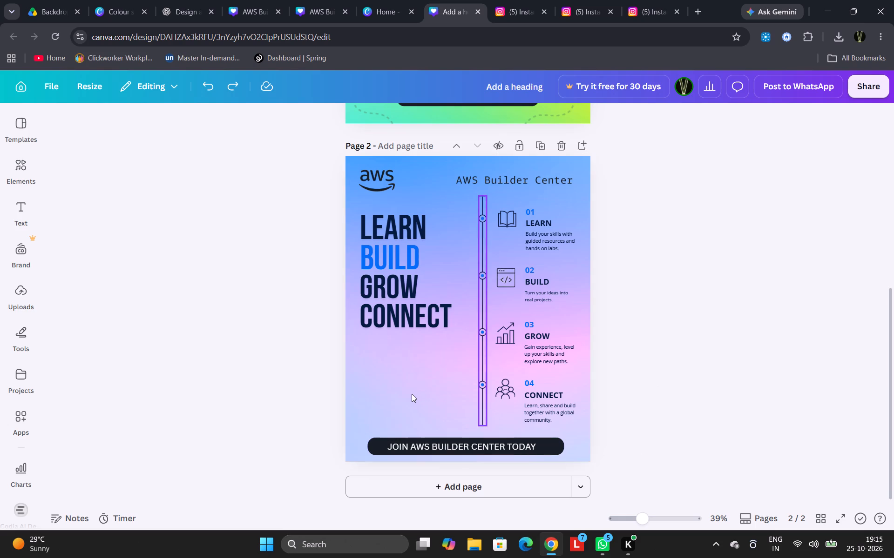
click(412, 394)
key(ctrl+v)
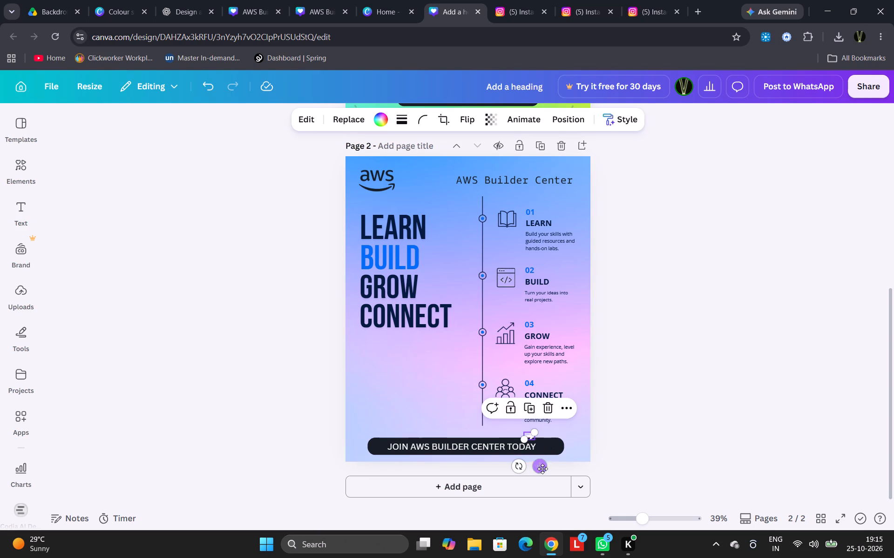
drag(543, 470, 558, 480)
click(696, 401)
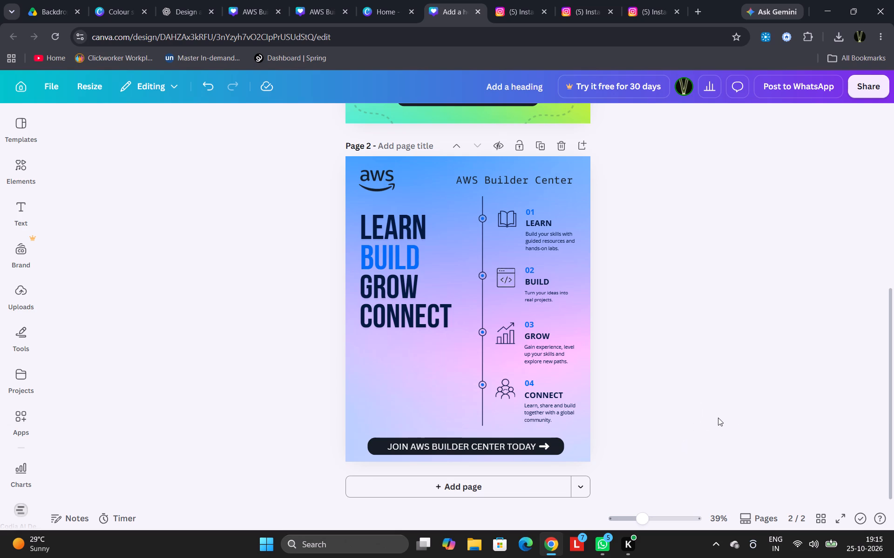
Shift page 2's button shape, label and arrow together slightly rightward so the button is centred horizontally on the page.
drag(382, 428, 565, 458)
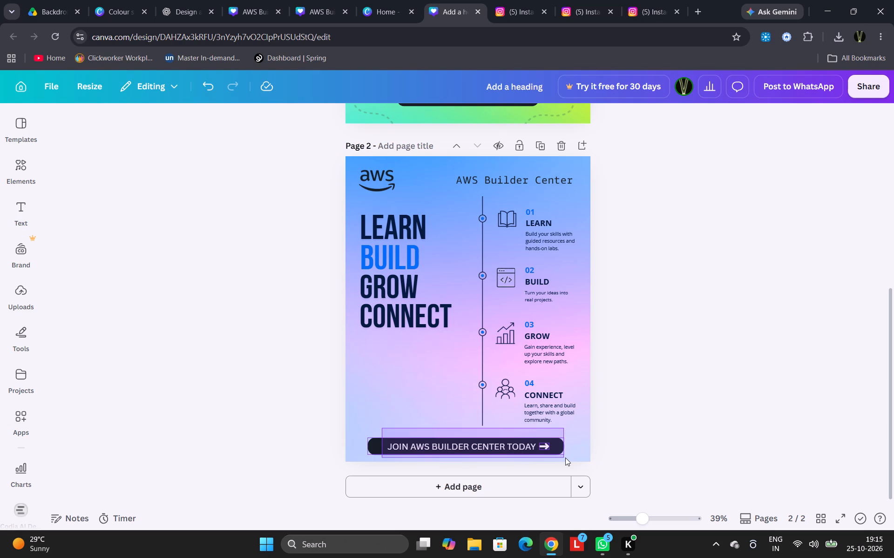
drag(565, 458, 566, 459)
click(477, 485)
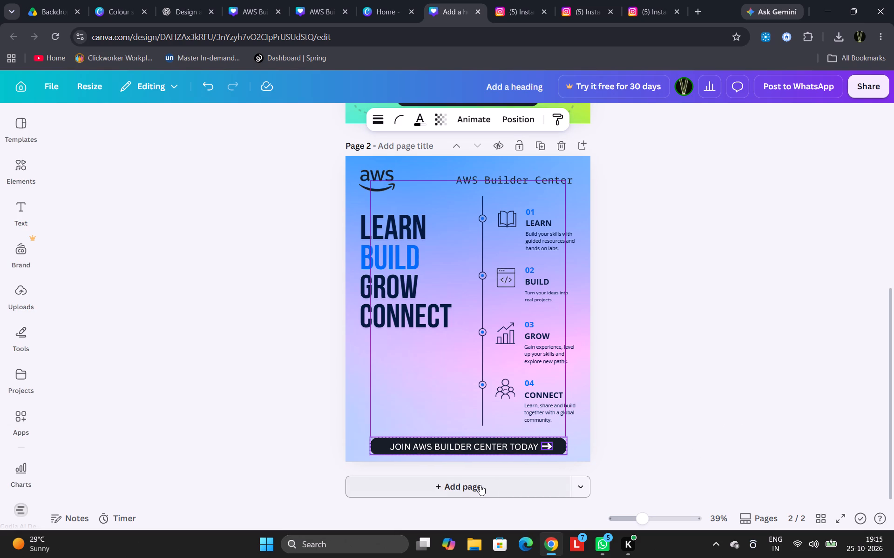
click(748, 334)
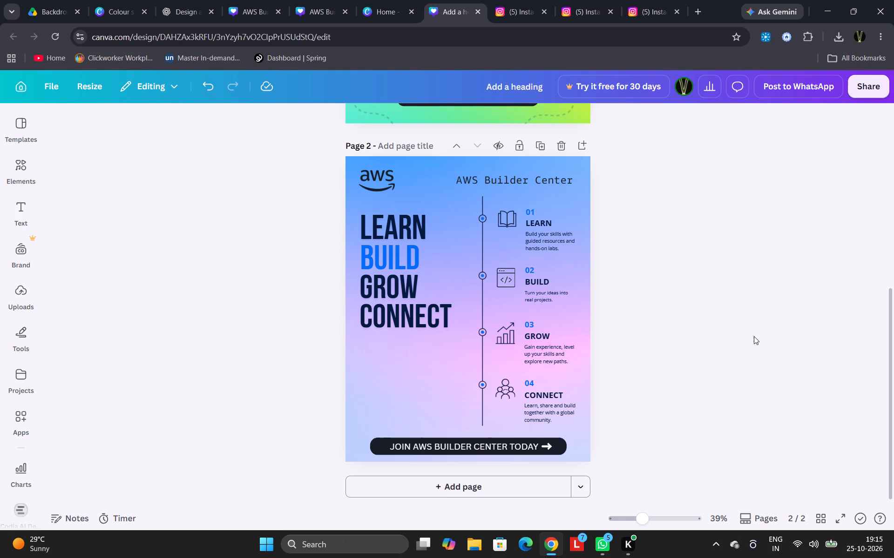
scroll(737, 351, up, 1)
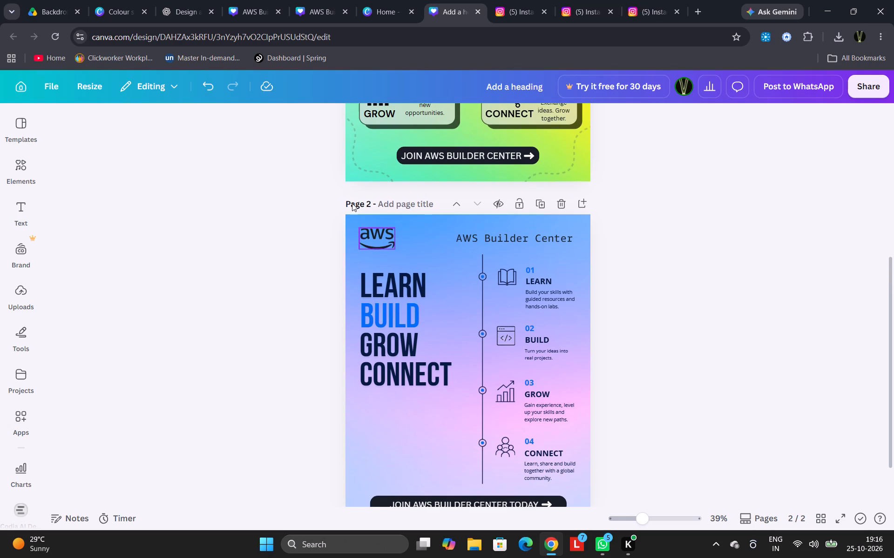
Copy the "Hands-on learning, real projects..." paragraph from the AWS Builder Center promotional poster design onto page 2, beneath the CONNECT headline.
click(322, 0)
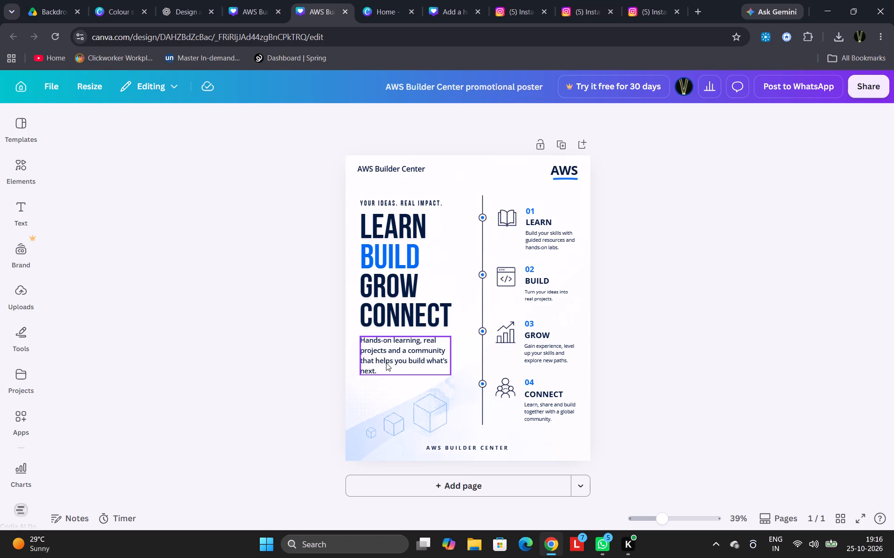
click(386, 363)
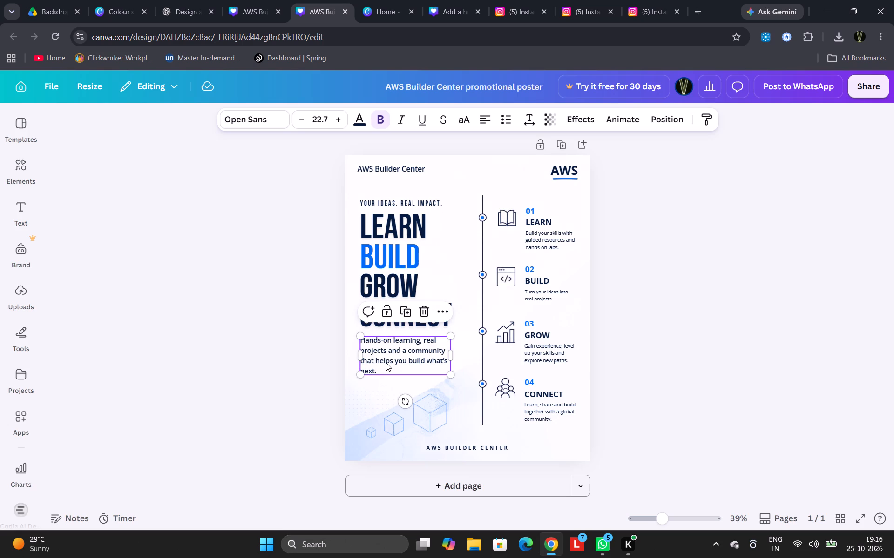
key(ctrl+c)
click(397, 0)
click(439, 0)
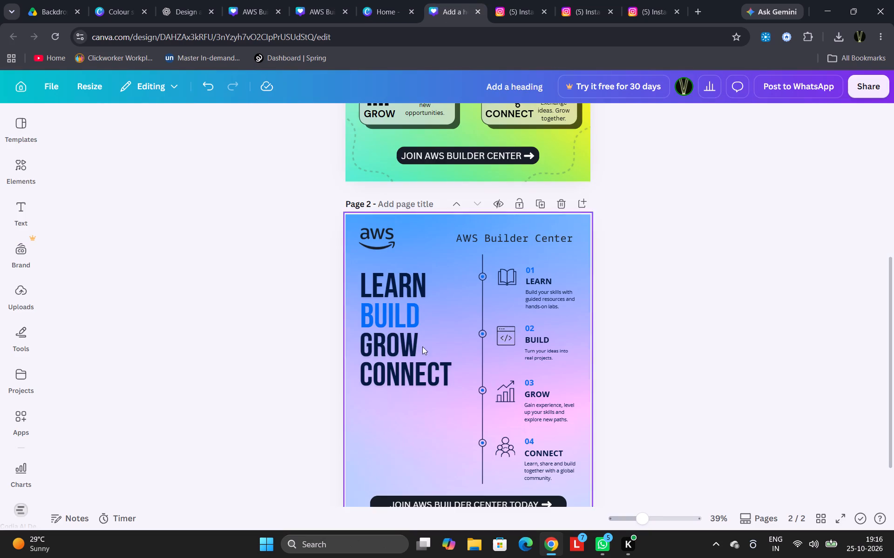
click(420, 424)
key(ctrl+v)
scroll(750, 346, down, 3)
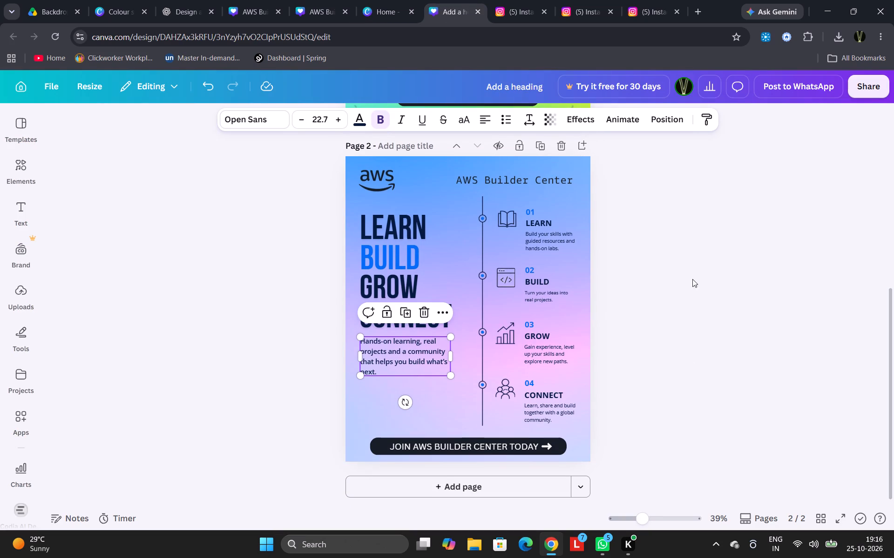
Nudge the pasted paragraph slightly down to leave a little more space below the CONNECT headline.
key(Down)
key(Down)
key(Down)
key(Down)
key(Down)
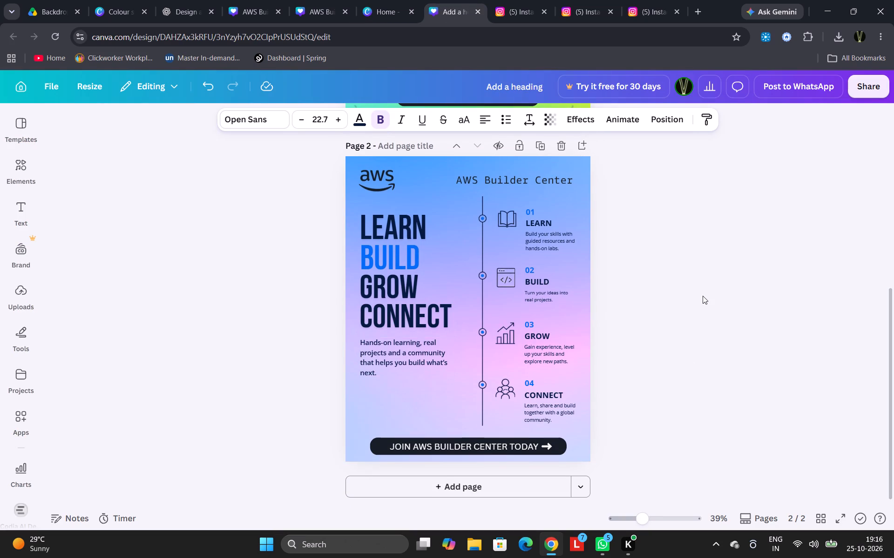
key(Down)
key(Down)
key(Down)
key(Up)
key(Up)
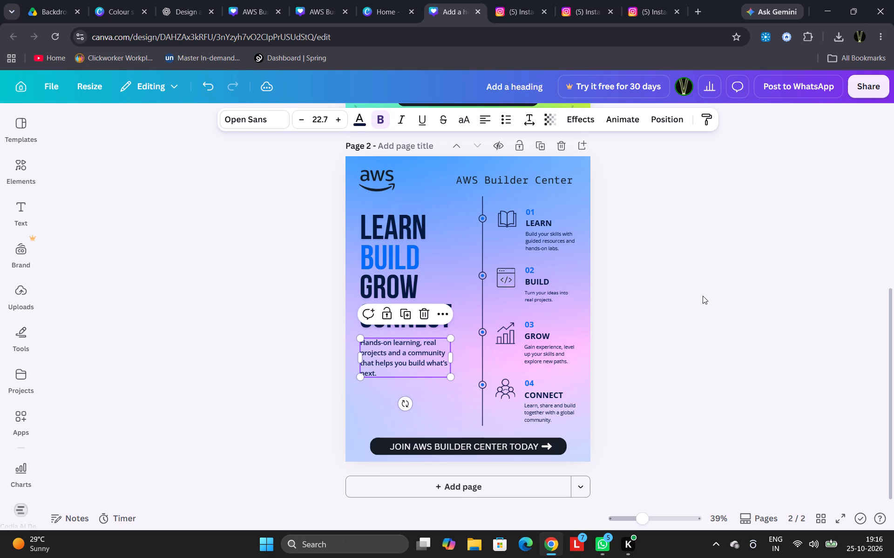
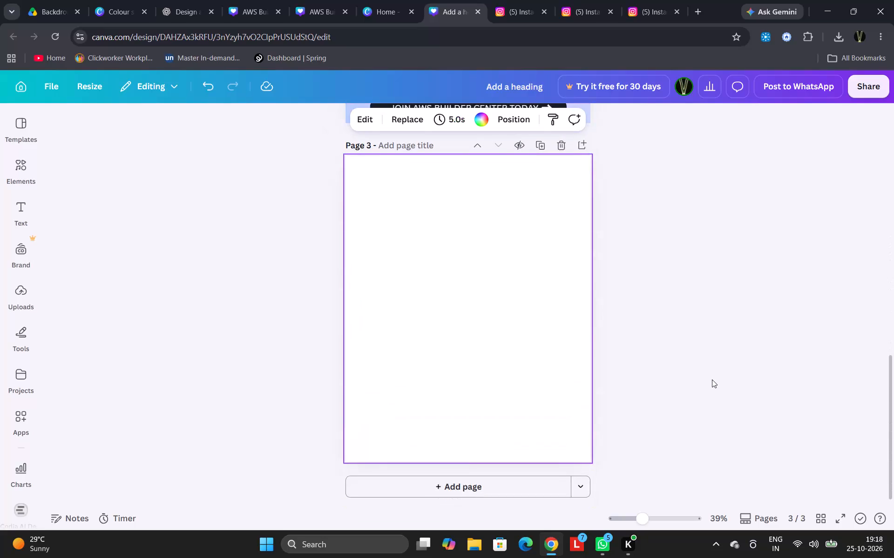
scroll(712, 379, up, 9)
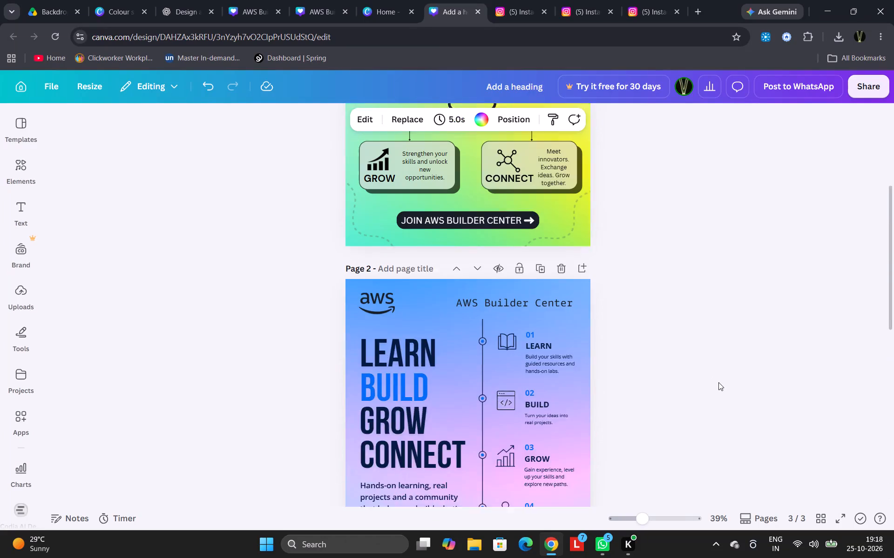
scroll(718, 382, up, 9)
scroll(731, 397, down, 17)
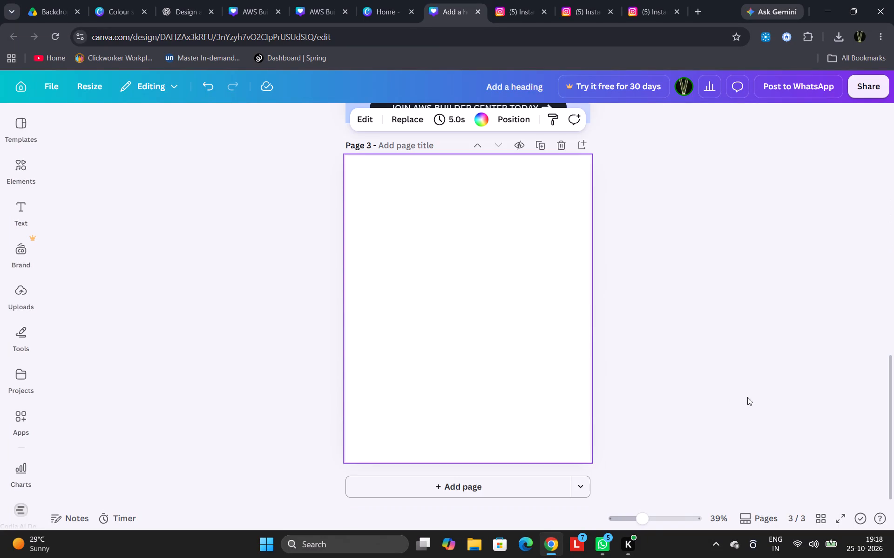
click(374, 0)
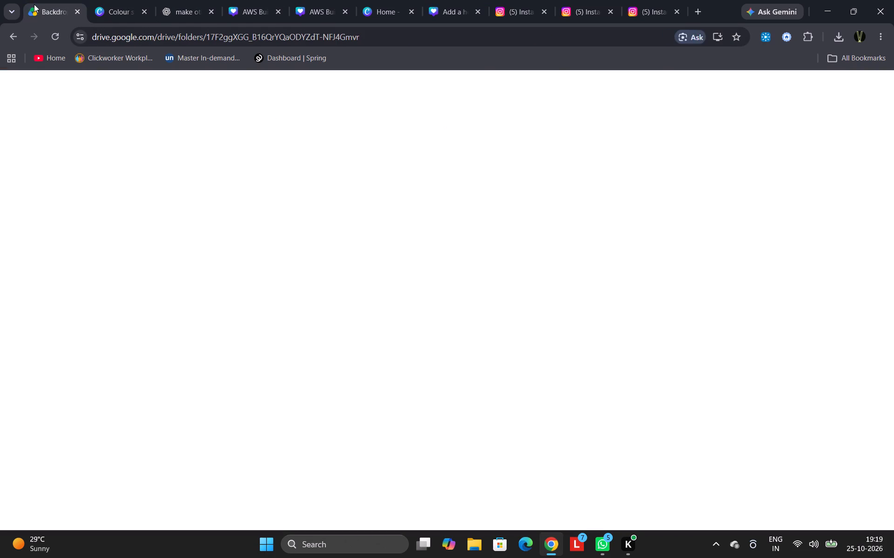
Check the purple swatch's name in the Colour scheme design, search page 3's replacement uploads for "vivid lavendar", and clear the search.
click(113, 2)
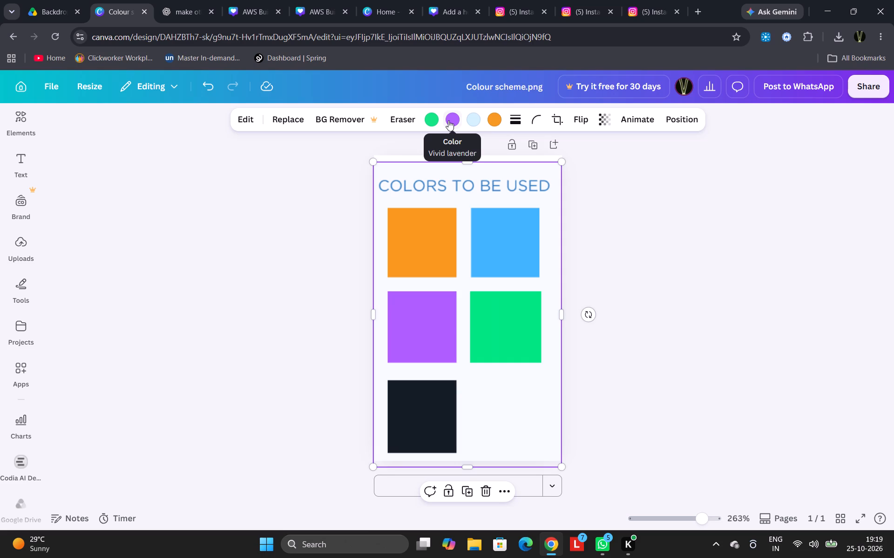
click(436, 5)
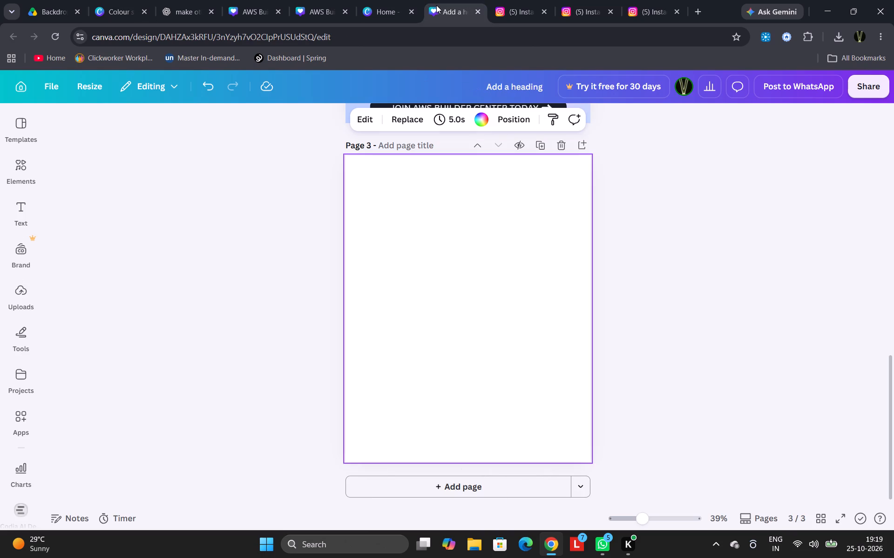
click(402, 123)
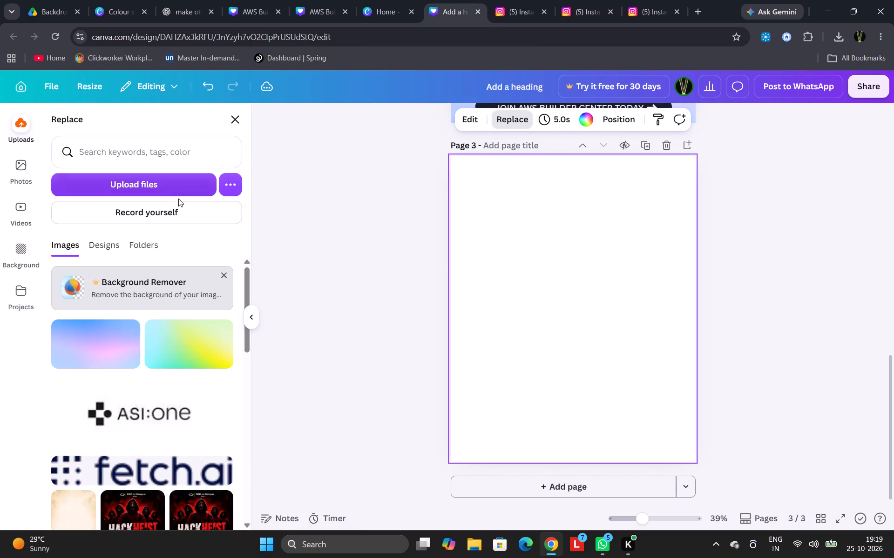
click(157, 151)
text(vivid lavendar)
key(Return)
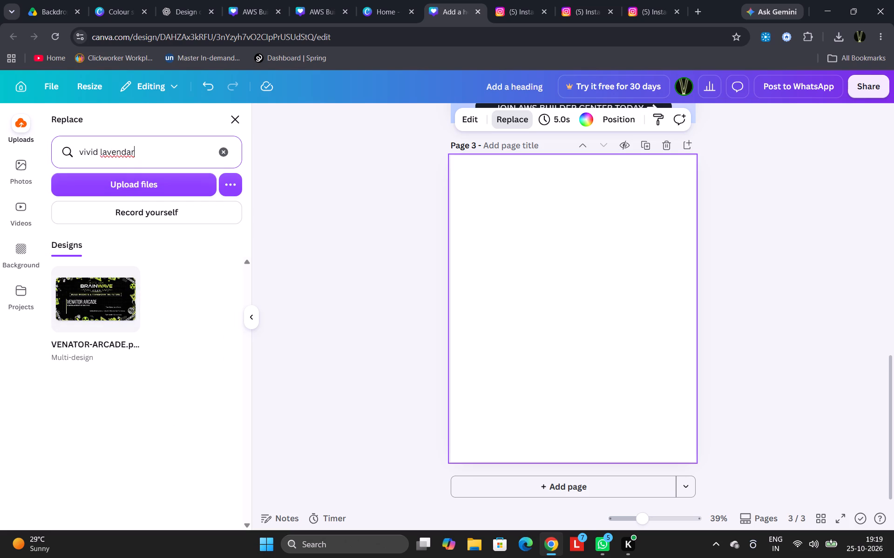
click(221, 155)
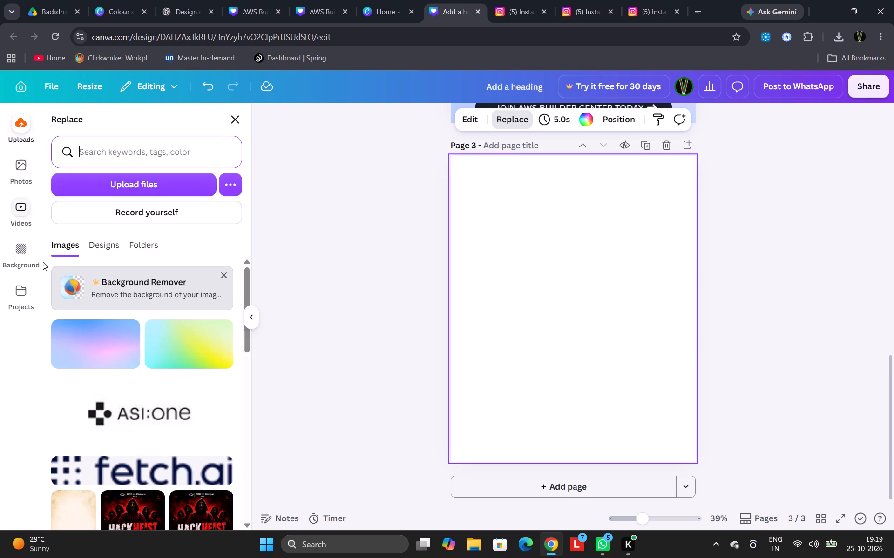
Search the replacement backgrounds for page 3 for "vivid lavendar".
click(29, 255)
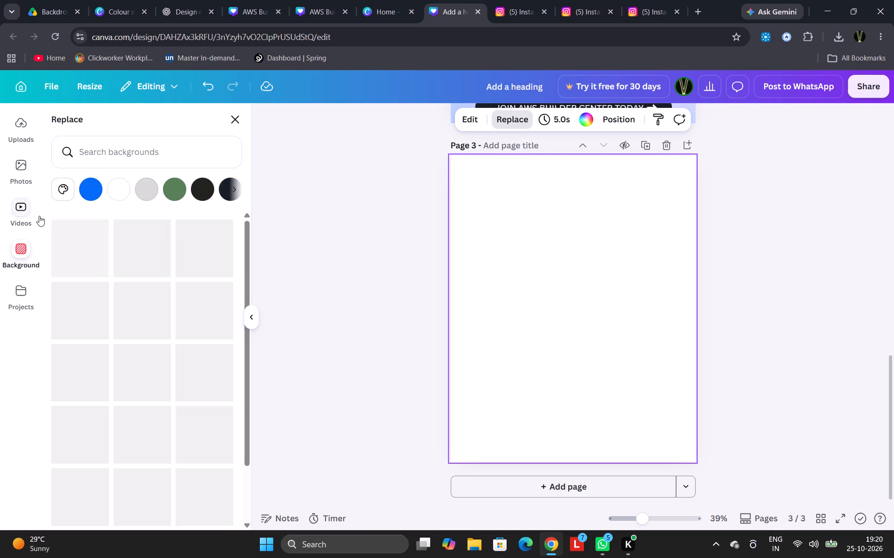
scroll(24, 280, up, 3)
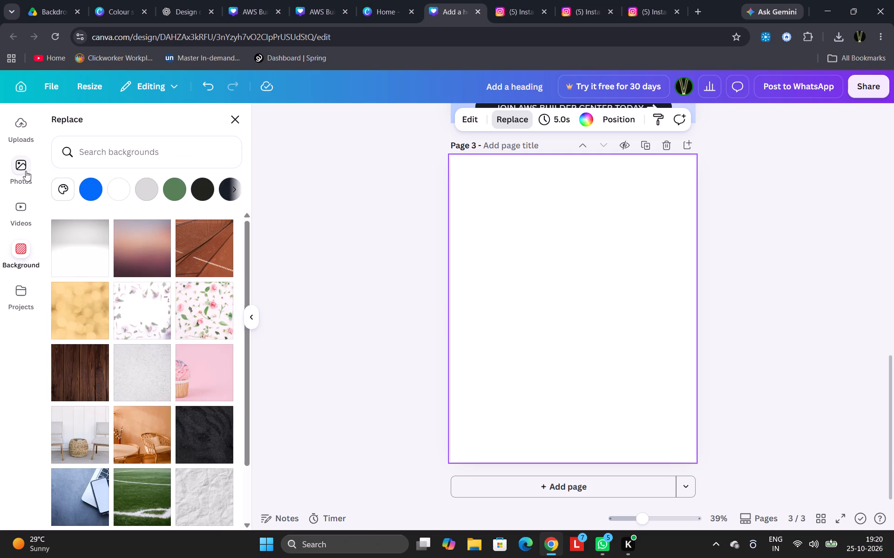
click(143, 155)
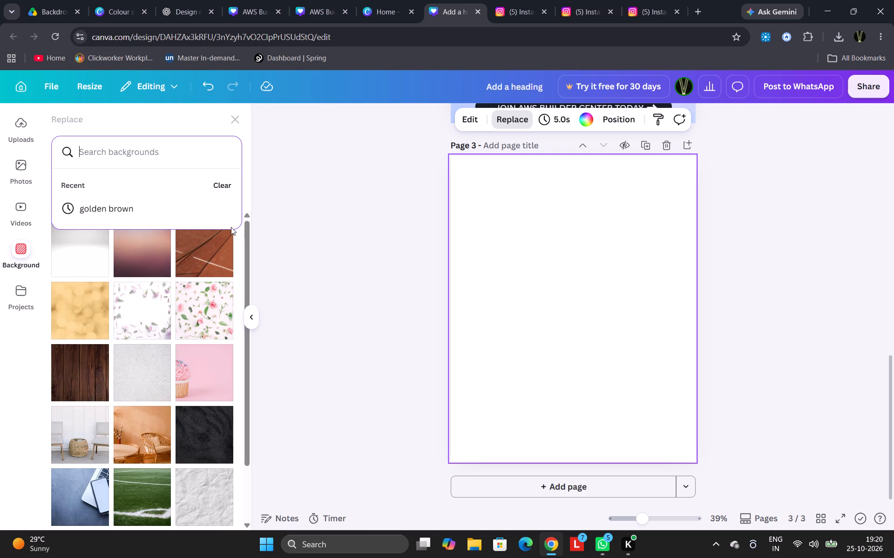
text(vivid lavendar)
key(Return)
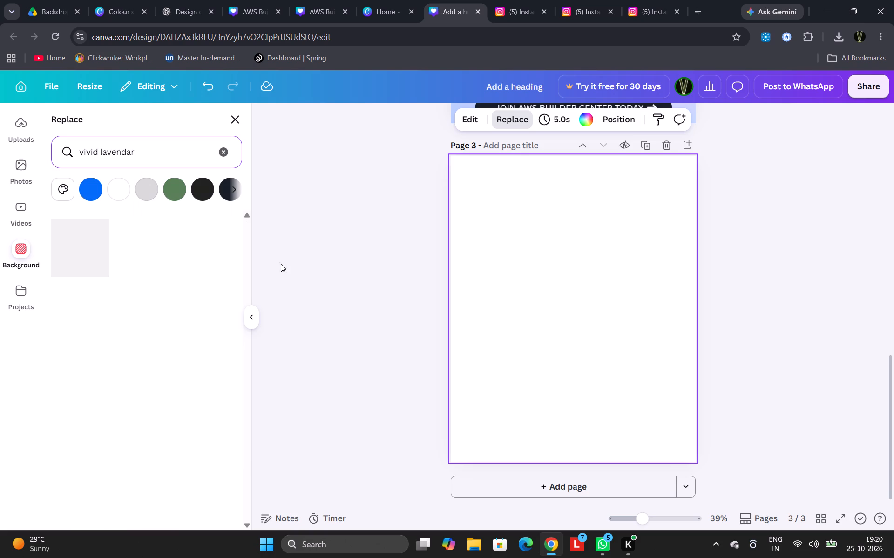
Fill page 3's blank background with the default solid purple, #8C52FF, and browse the default gradient colours.
click(65, 189)
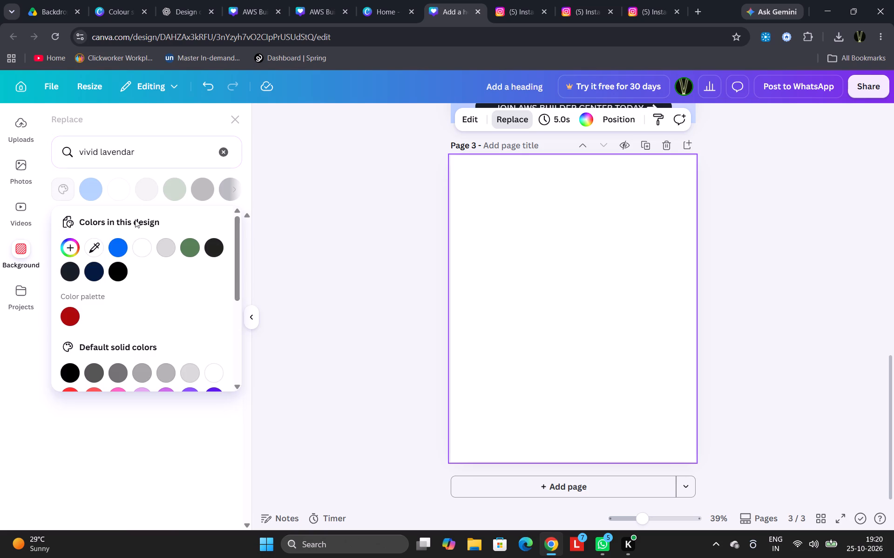
scroll(149, 268, down, 2)
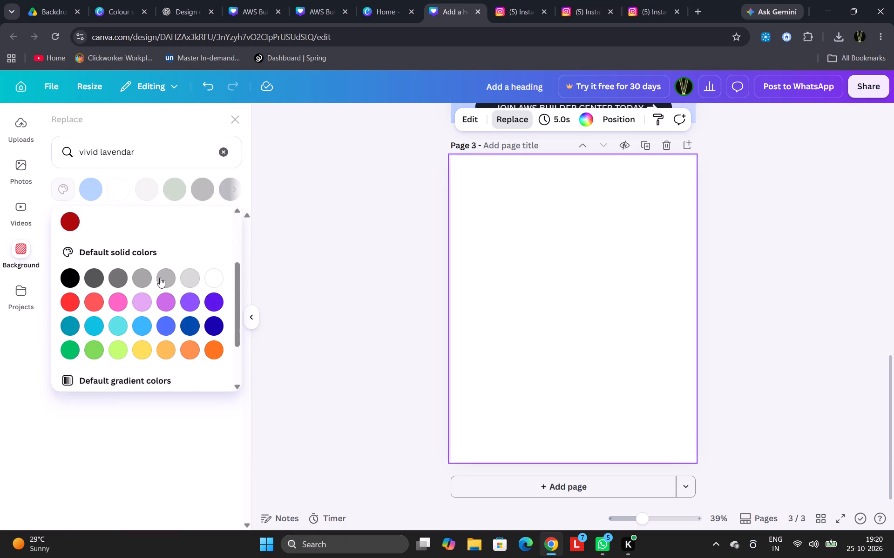
click(194, 283)
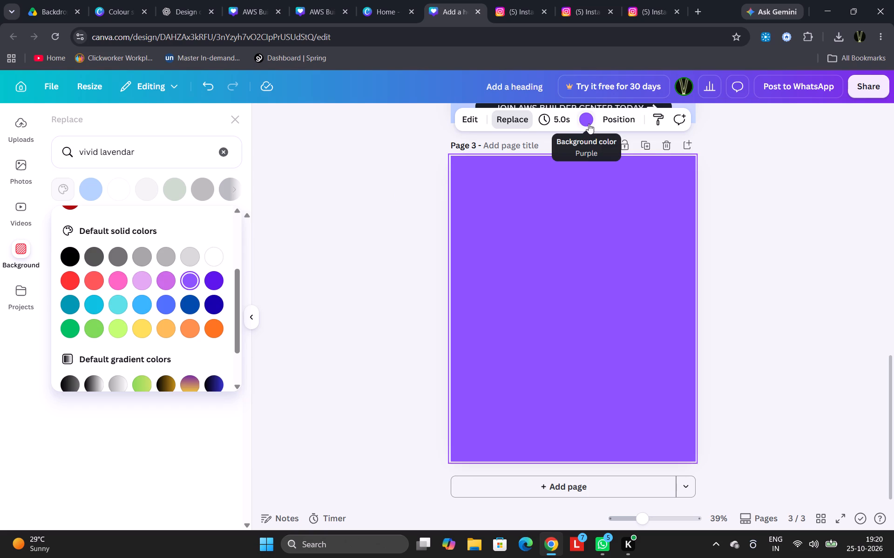
scroll(113, 243, down, 8)
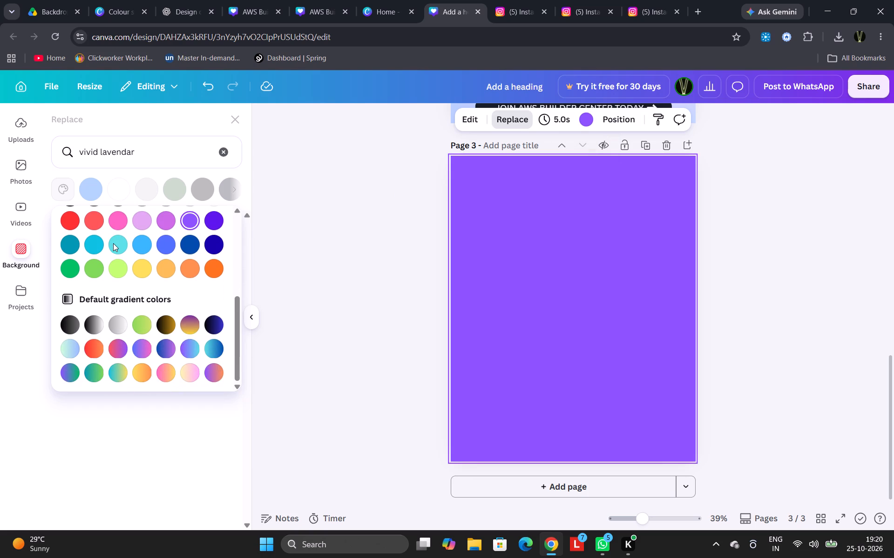
scroll(113, 243, up, 1)
scroll(113, 245, down, 5)
Rerun the "vivid lavendar" search in page 3's replacement backgrounds.
click(159, 155)
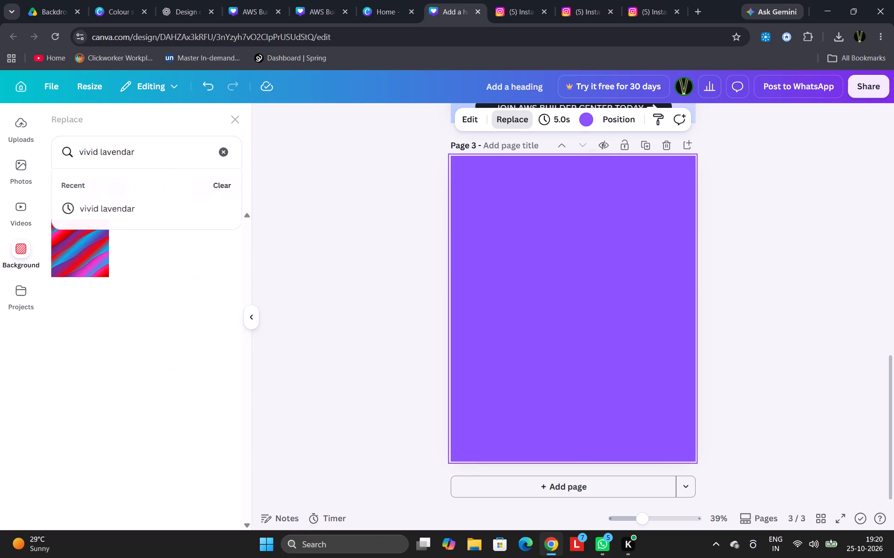
click(175, 159)
key(Return)
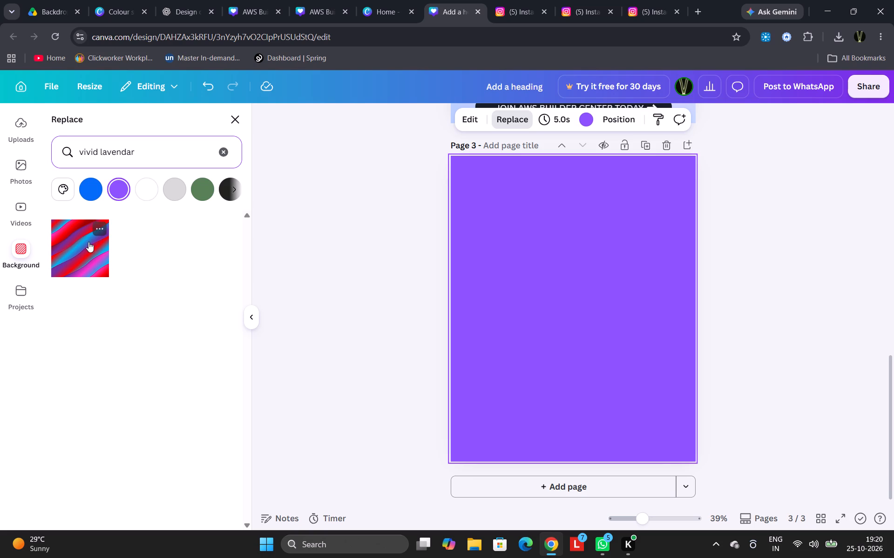
Change page 3's solid purple background to a purple-to-cyan gradient running across the page.
click(69, 194)
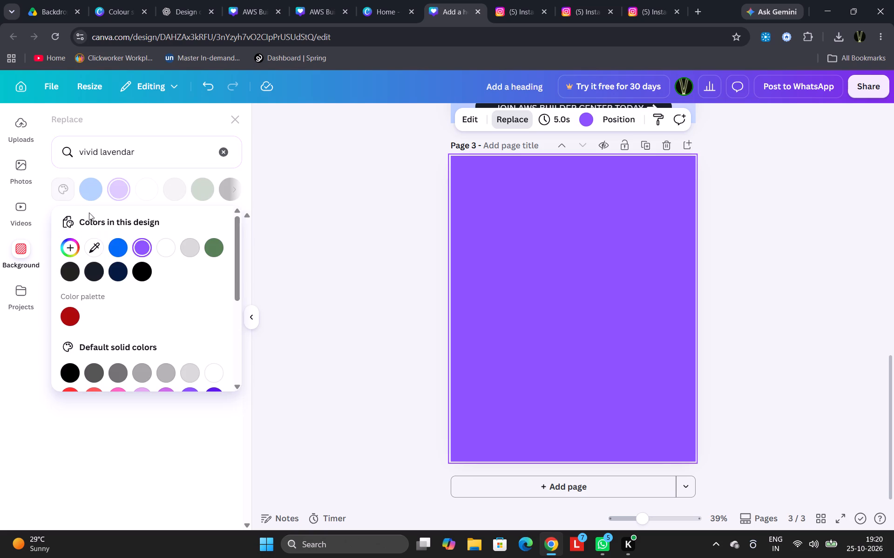
click(75, 243)
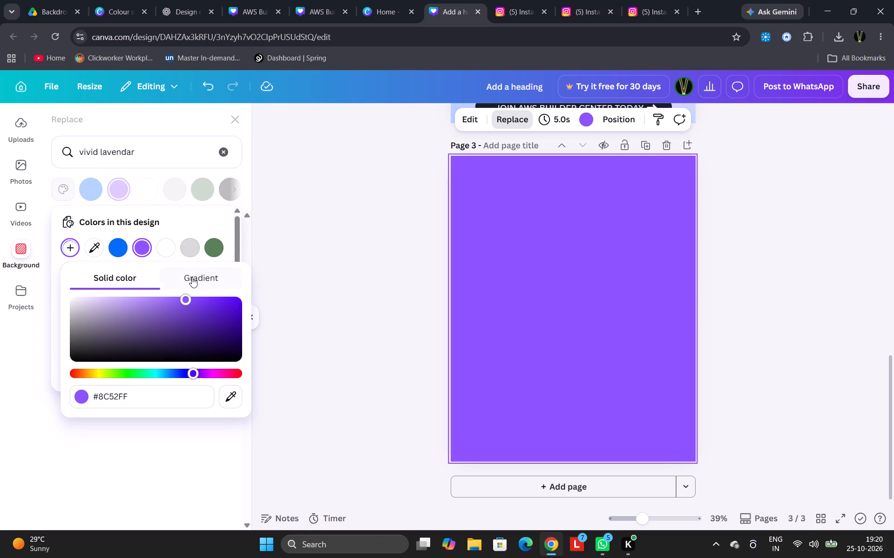
click(192, 277)
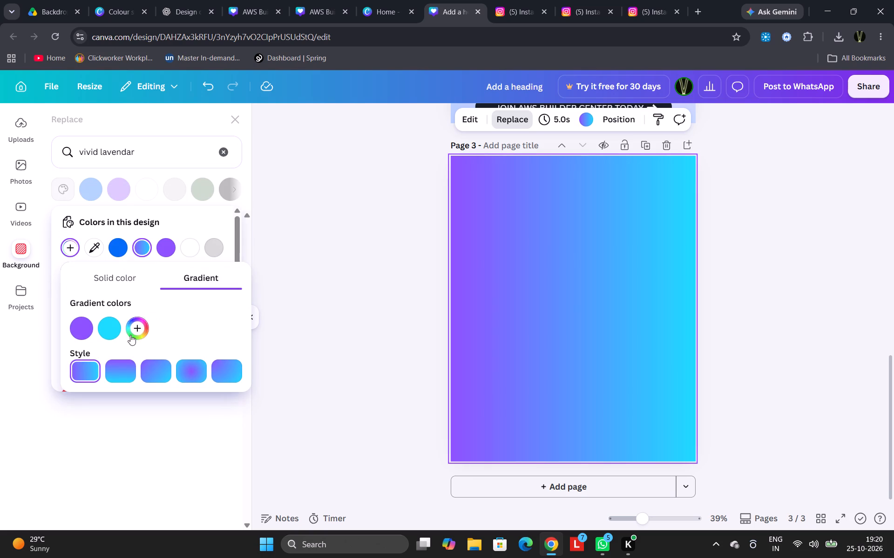
scroll(147, 363, down, 4)
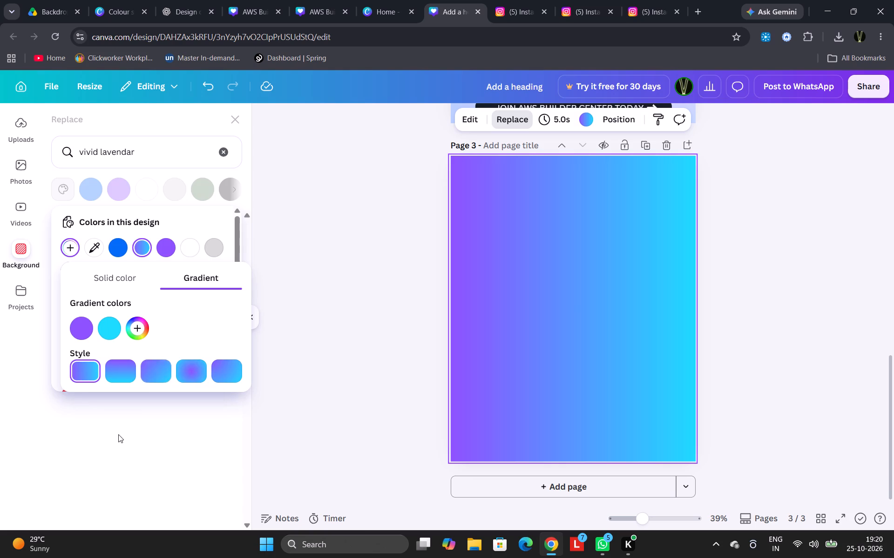
click(118, 434)
Repeat the "vivid lavendar" background search and look through its results.
click(140, 161)
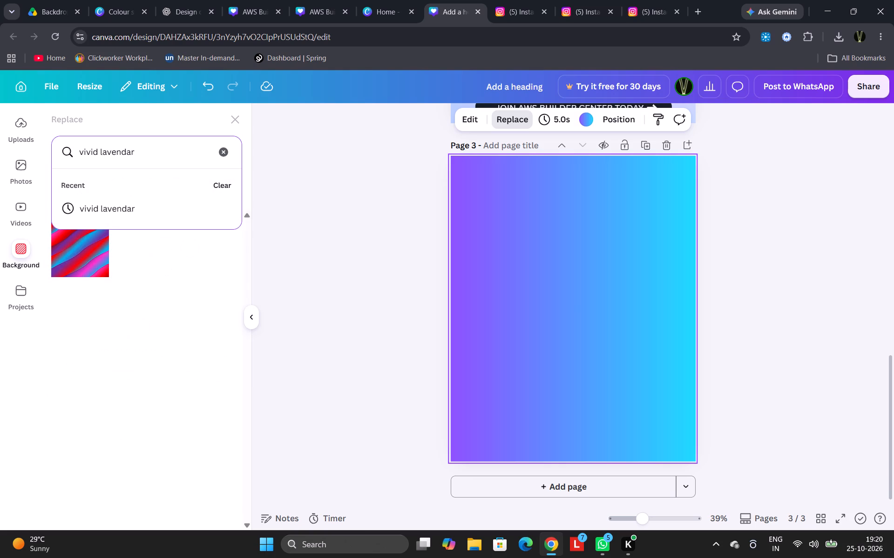
key(Return)
scroll(181, 258, down, 6)
scroll(120, 258, up, 2)
click(15, 296)
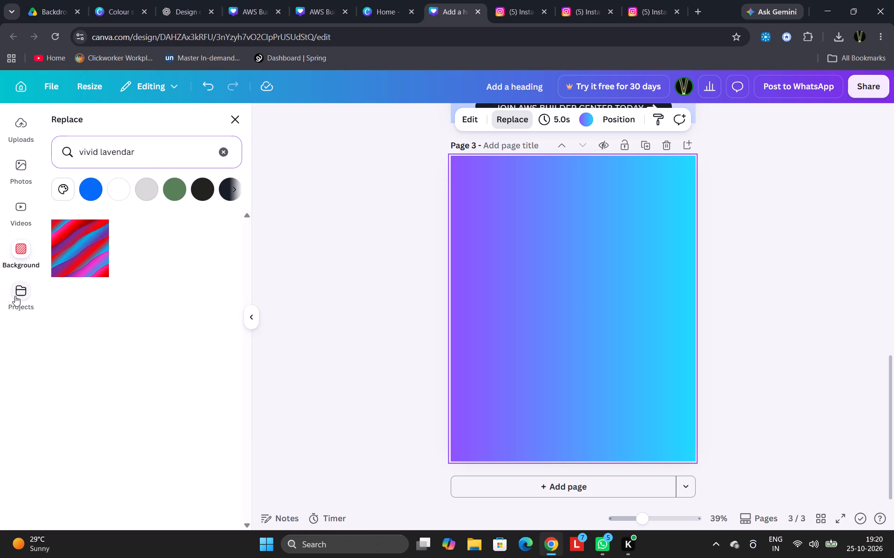
Search the replacement photos for page 3 for "vivid lavendar".
click(25, 164)
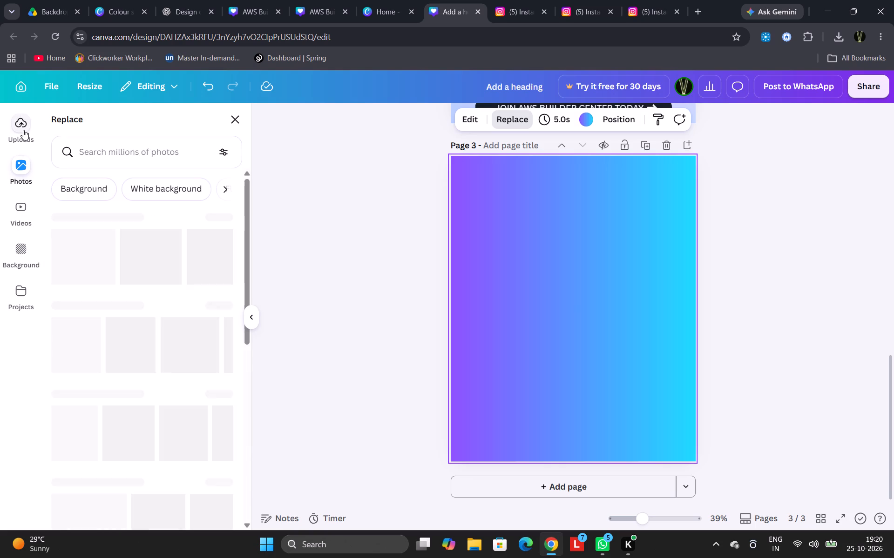
click(94, 145)
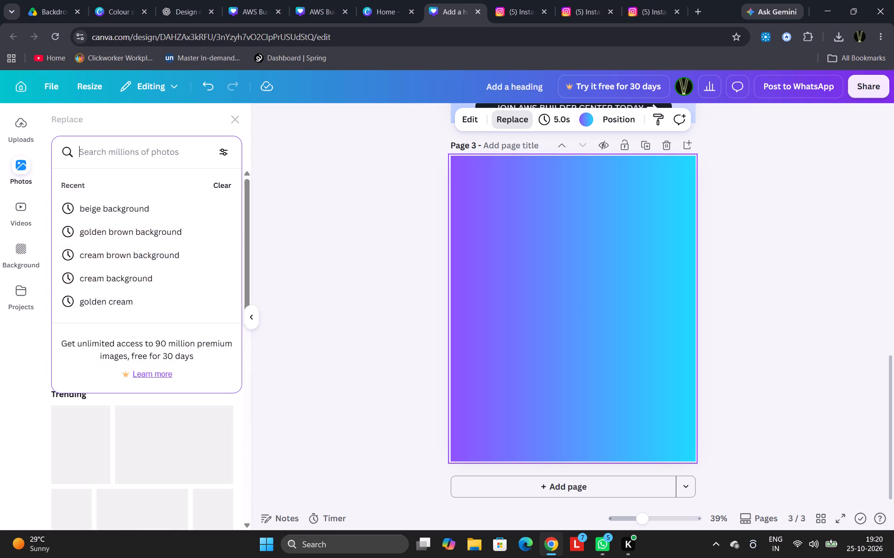
text(vivid lavendar)
key(Return)
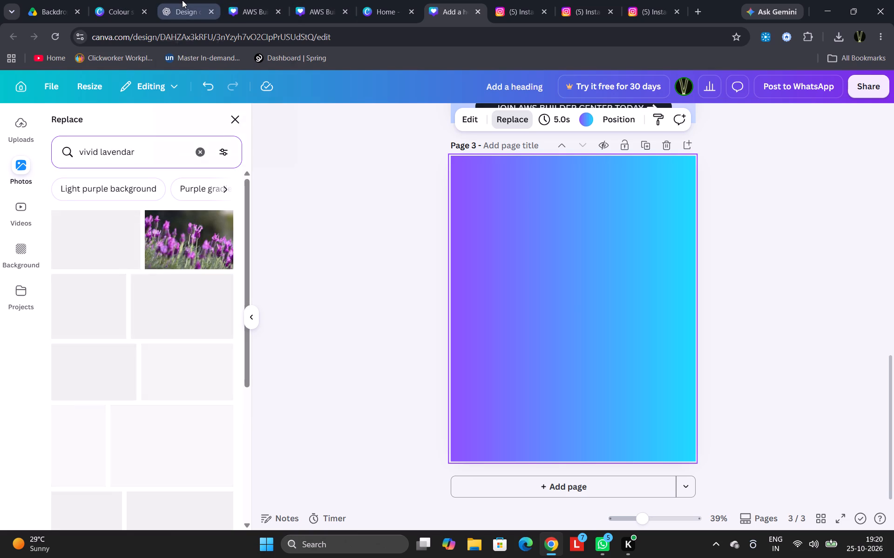
click(147, 156)
key(space)
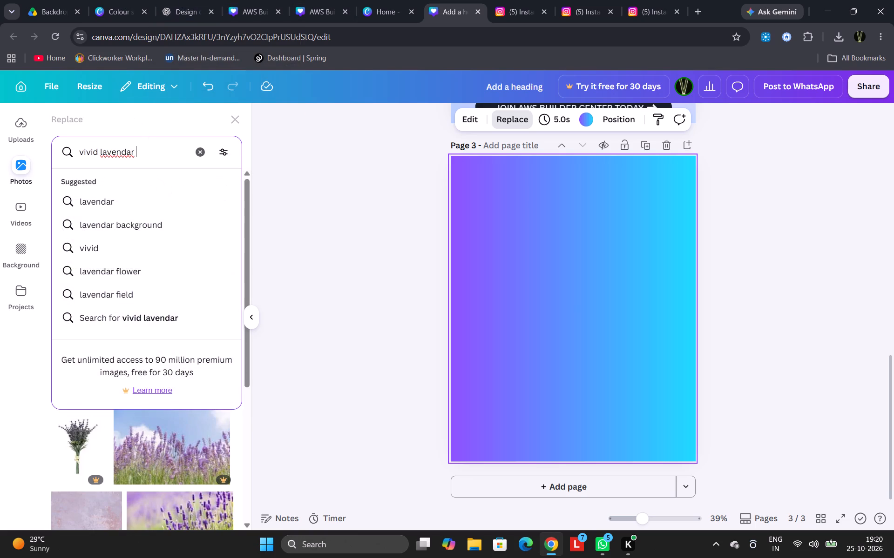
text(color)
key(Return)
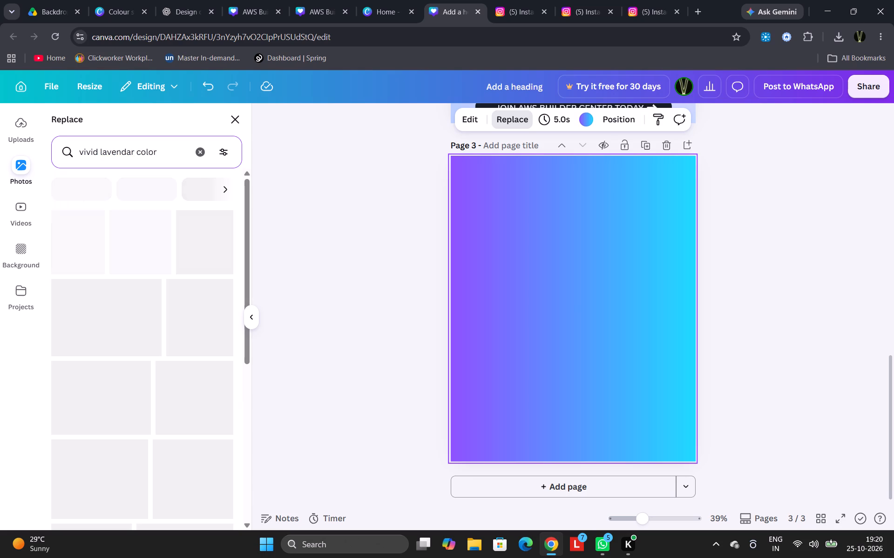
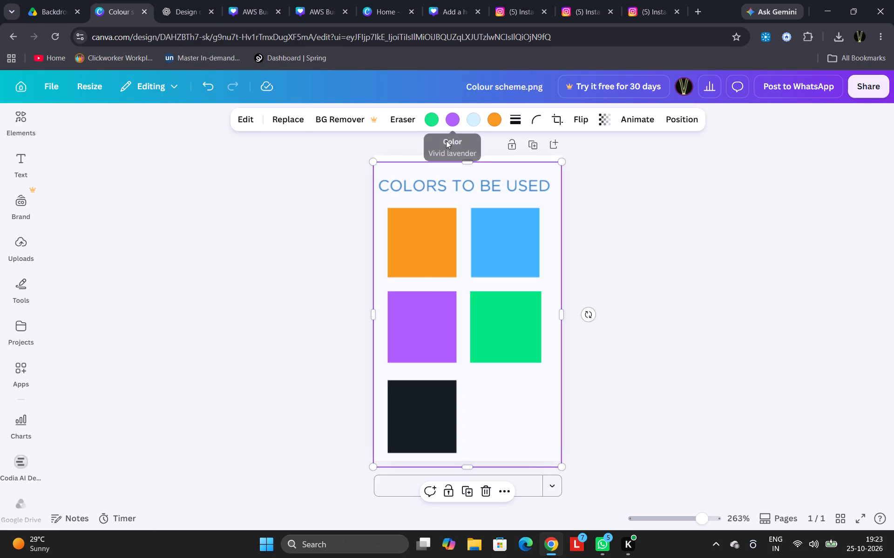
Open the colour options for the vivid lavender colour of the "COLORS TO BE USED" image.
right_click(450, 121)
right_click(451, 117)
double_click(451, 117)
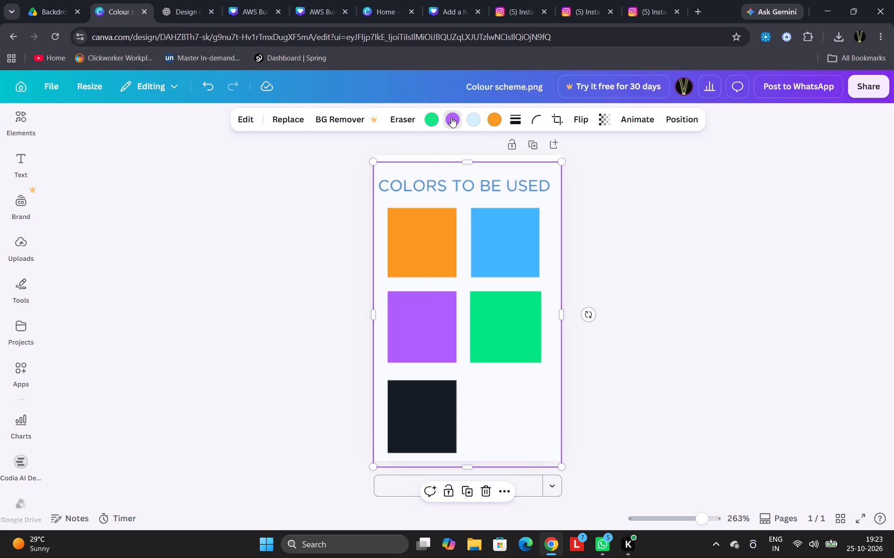
click(451, 117)
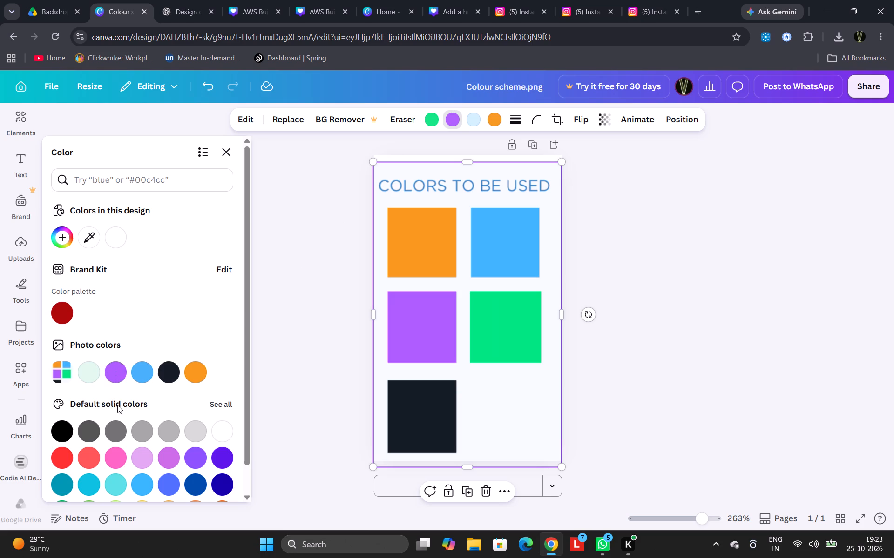
In the Colour scheme.png design, recolor the image's purple with the purple from its photo colors.
click(117, 376)
right_click(117, 375)
click(115, 373)
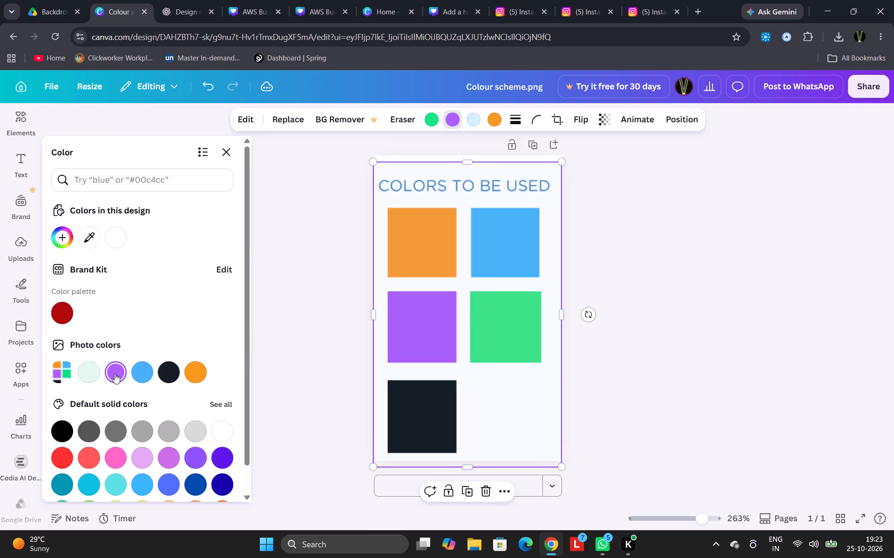
right_click(117, 365)
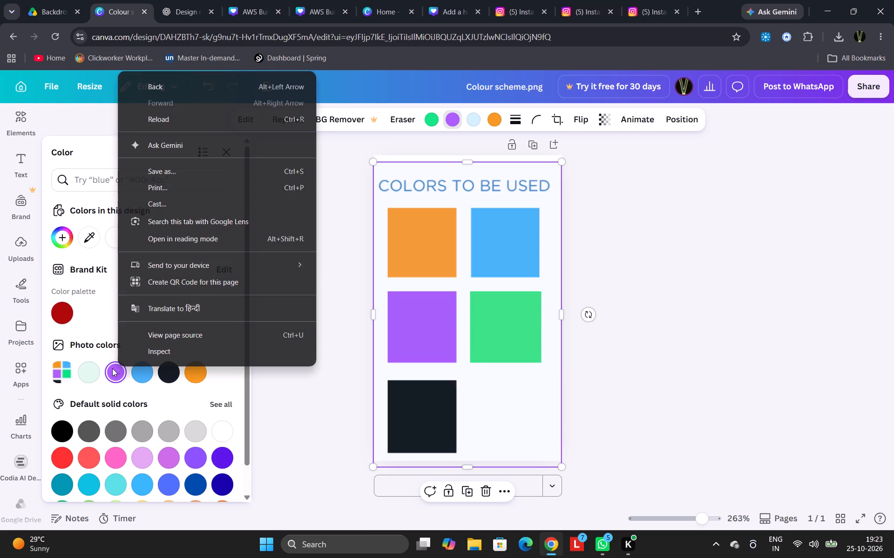
click(111, 370)
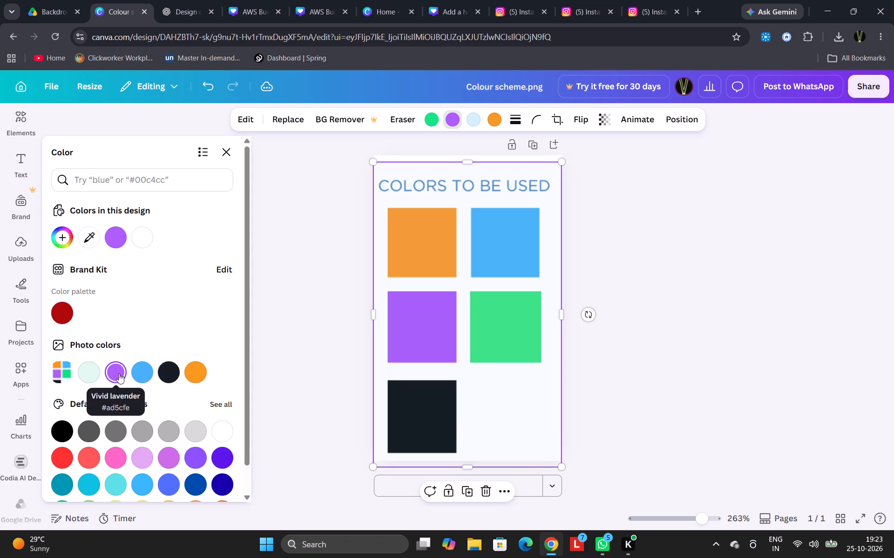
Sample the Vivid lavender #ad5cfe swatch with the color picker for the colour scheme image.
right_click(117, 236)
click(93, 252)
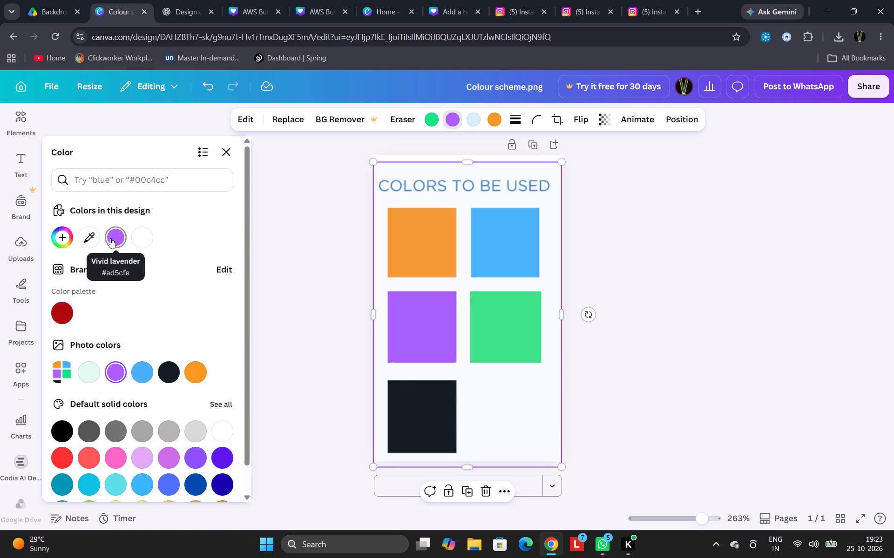
click(96, 239)
click(113, 234)
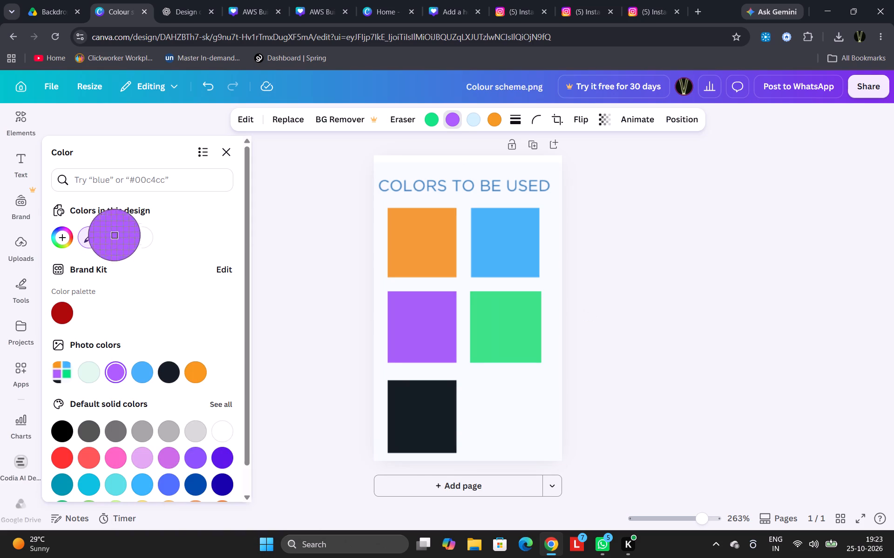
click(121, 235)
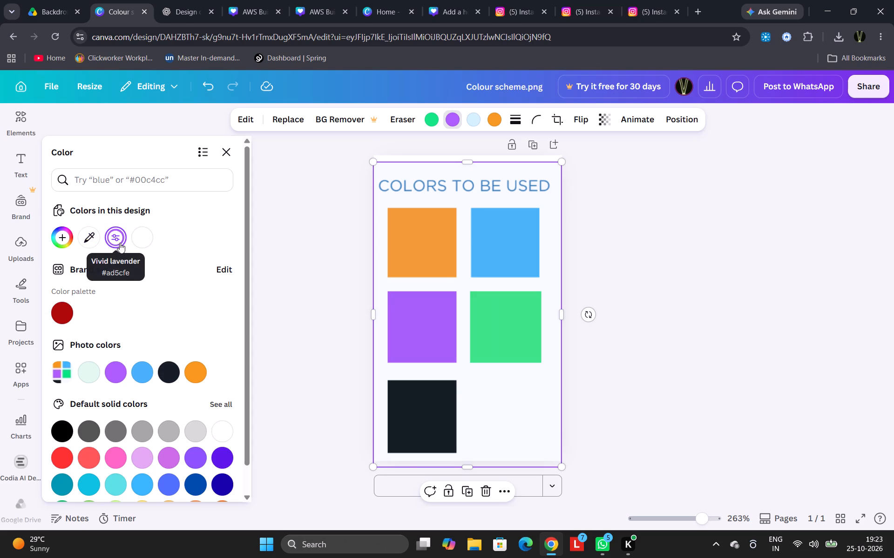
Switch to the "Add a heading" design and go to page 3.
click(235, 0)
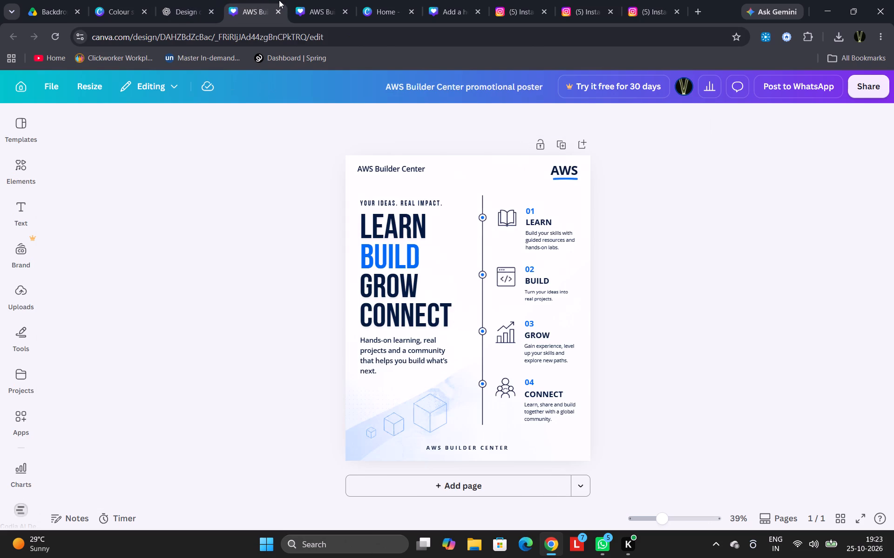
click(325, 0)
click(381, 0)
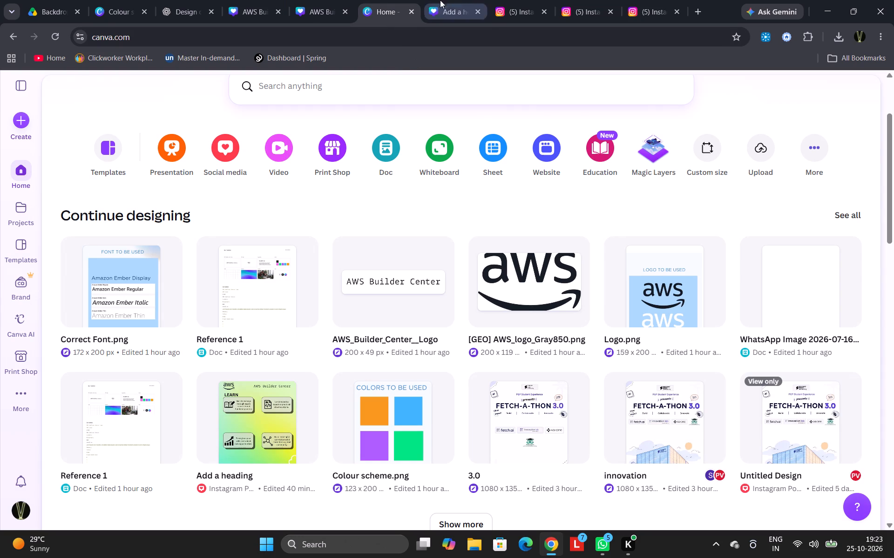
click(453, 0)
scroll(557, 222, down, 5)
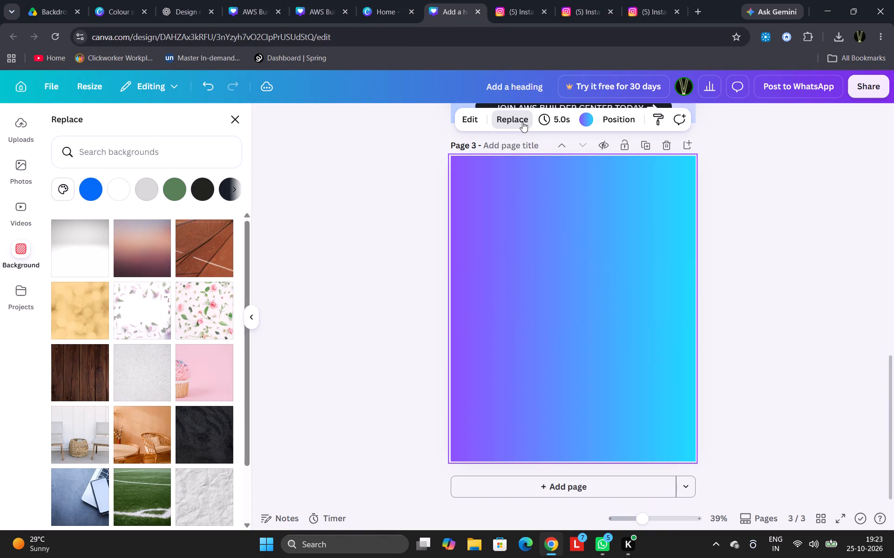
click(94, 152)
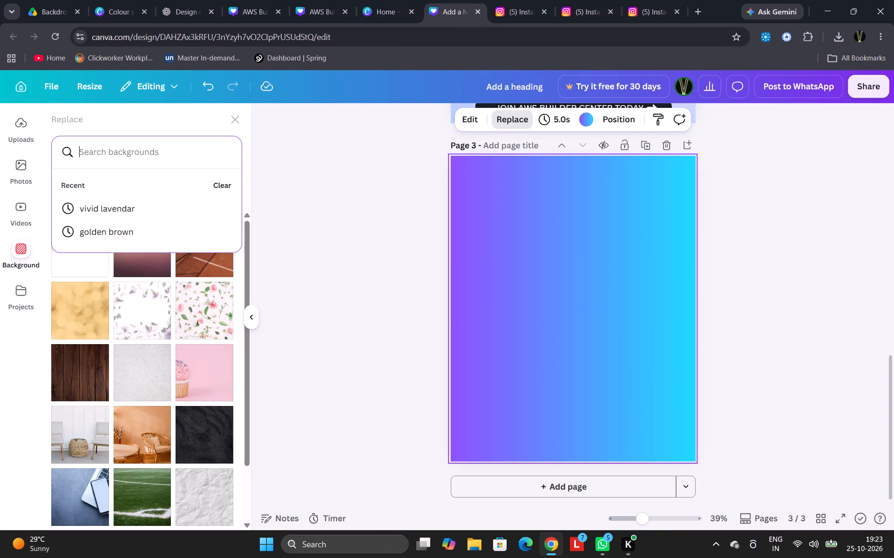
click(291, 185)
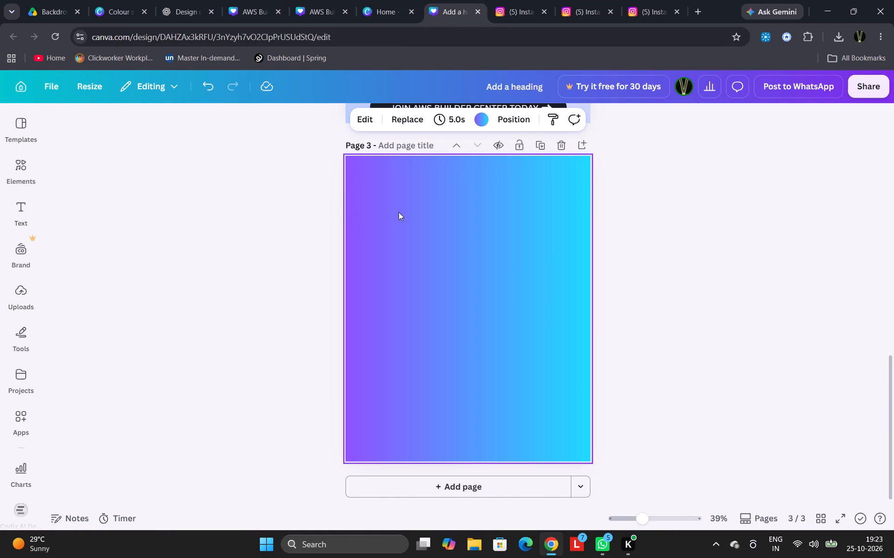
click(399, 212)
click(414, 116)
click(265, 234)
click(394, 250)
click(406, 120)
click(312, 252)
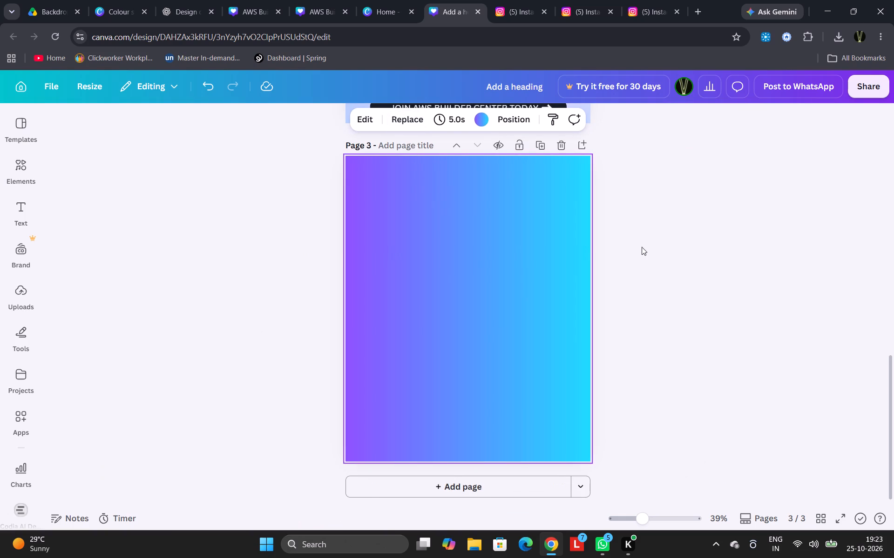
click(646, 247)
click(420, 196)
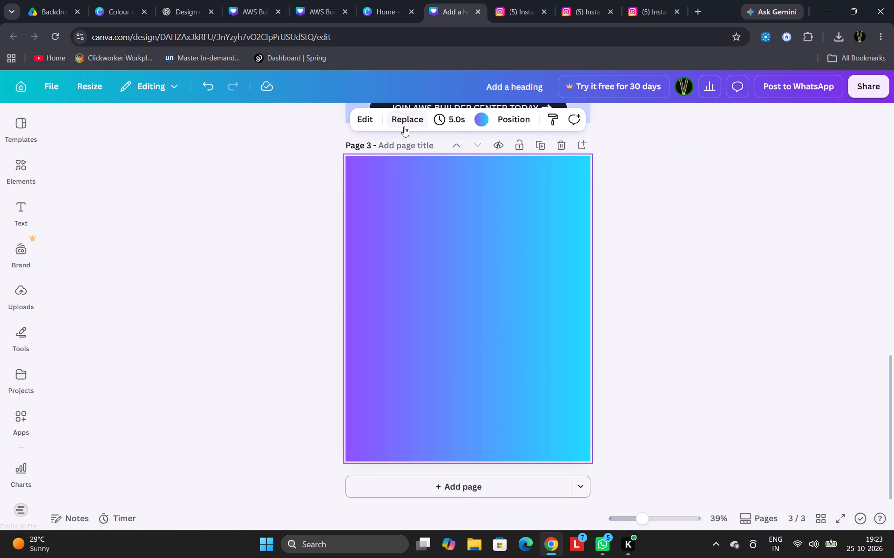
Open the color choices for page 3's replacement backgrounds.
click(404, 123)
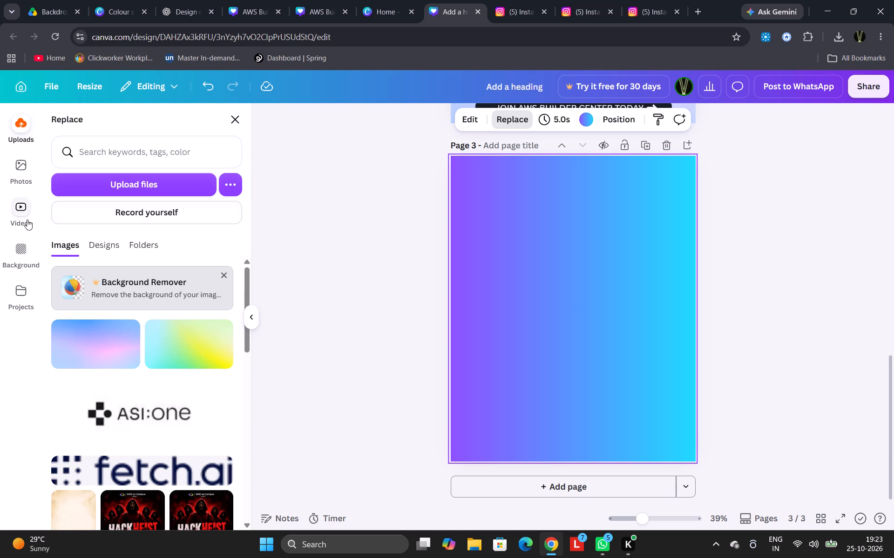
click(15, 241)
click(119, 148)
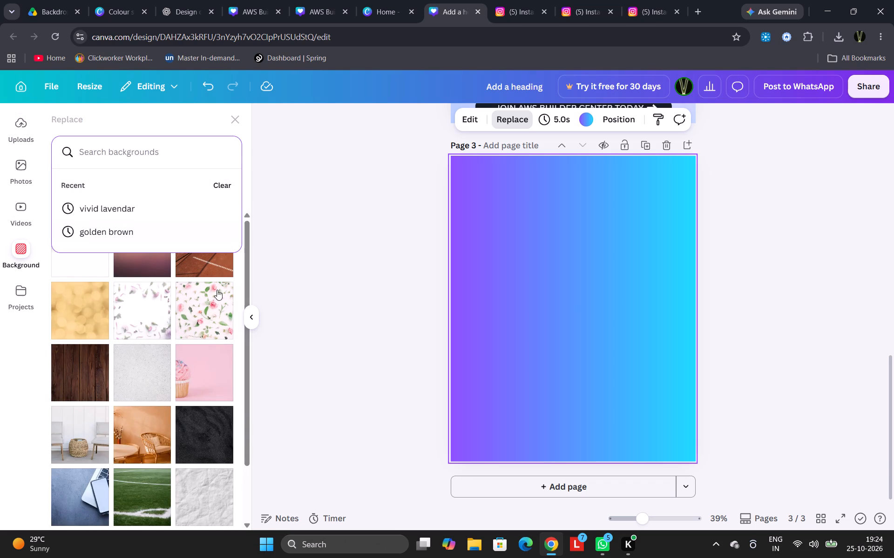
click(236, 324)
click(50, 189)
click(58, 188)
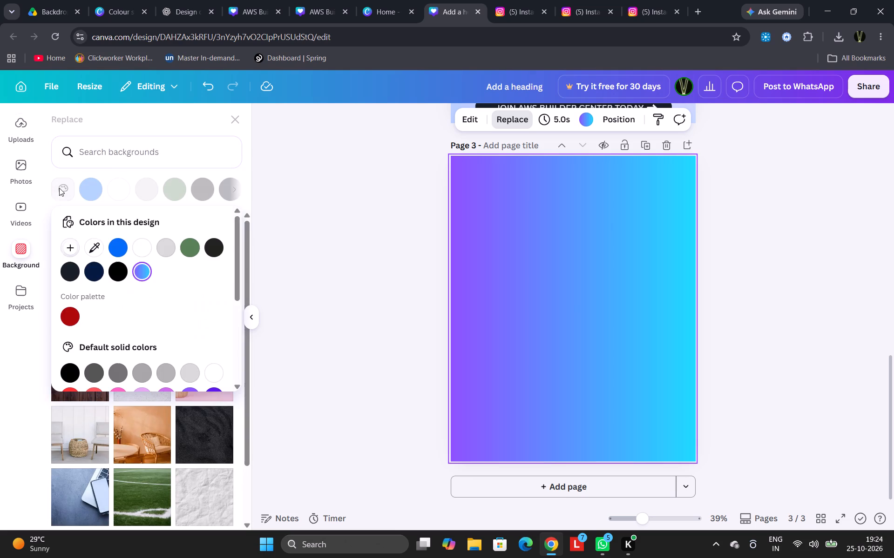
click(126, 146)
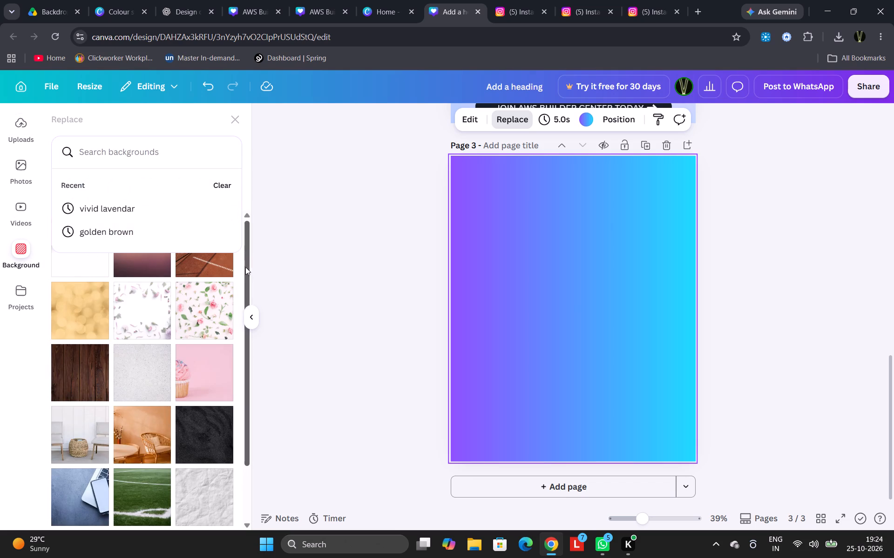
click(242, 266)
click(64, 185)
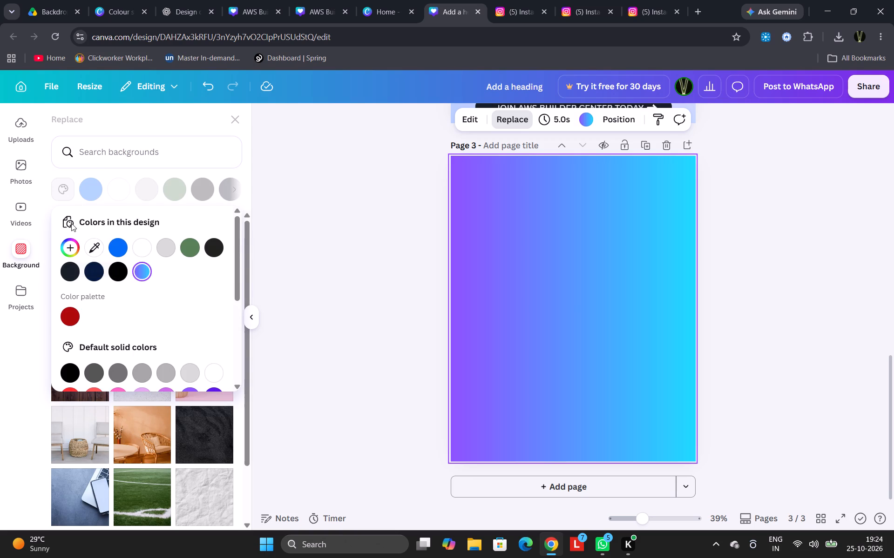
Examine the default solid and gradient colors and the custom gradient settings available for page 3's background.
scroll(101, 266, down, 7)
scroll(135, 271, up, 1)
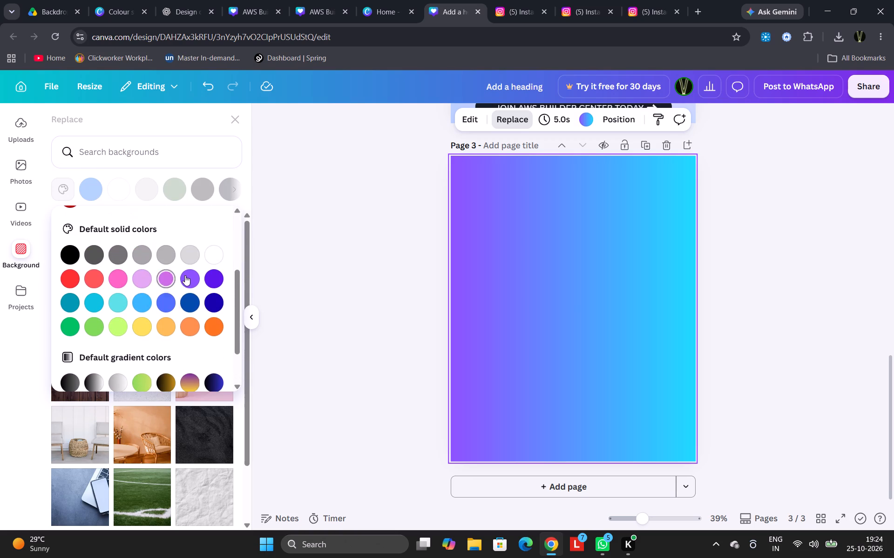
scroll(189, 276, down, 4)
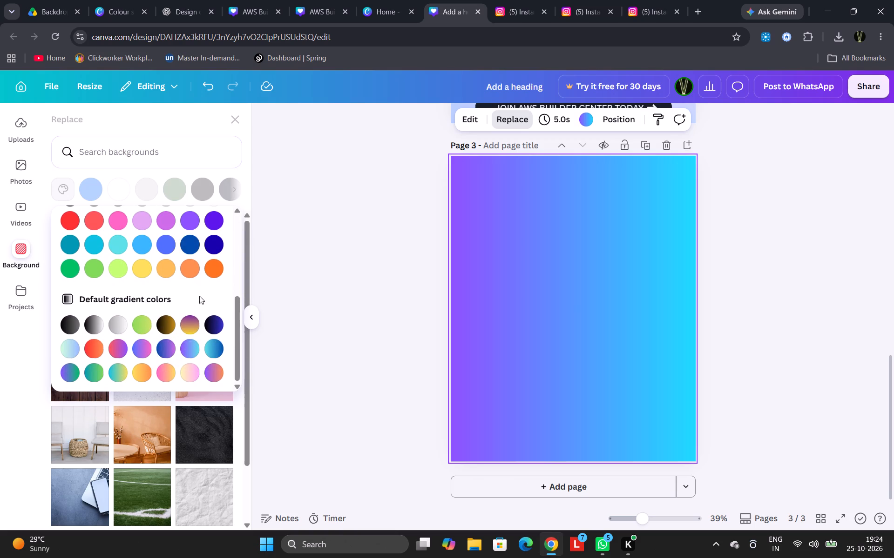
scroll(139, 296, up, 6)
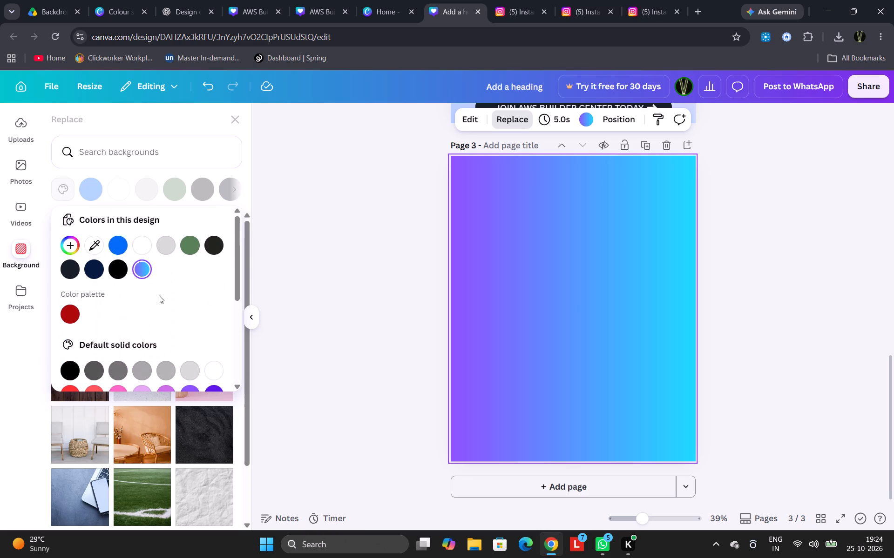
click(78, 250)
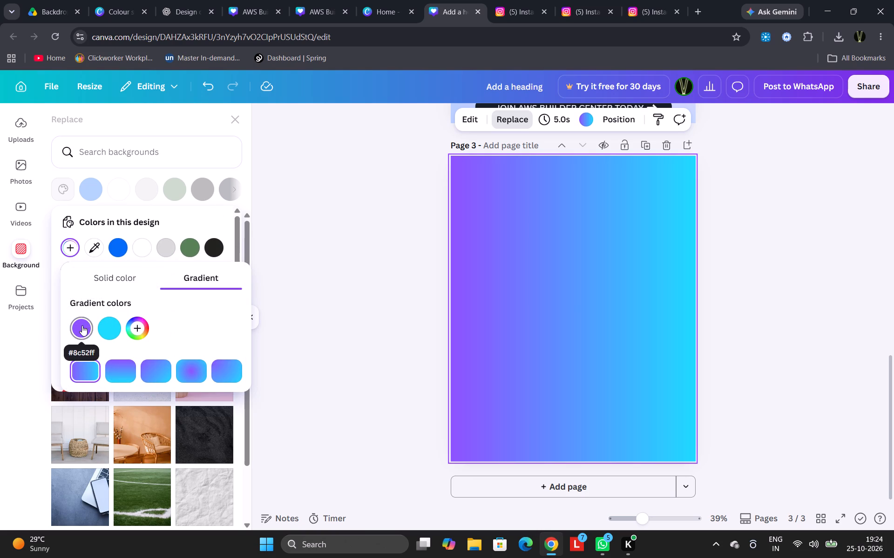
scroll(177, 316, down, 5)
scroll(185, 323, up, 5)
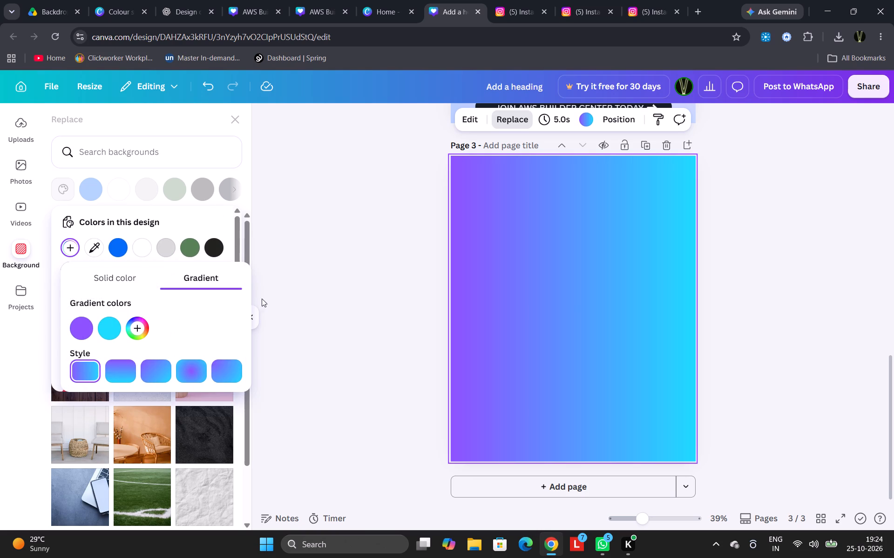
click(277, 299)
Add a fourth page after page 3.
click(424, 491)
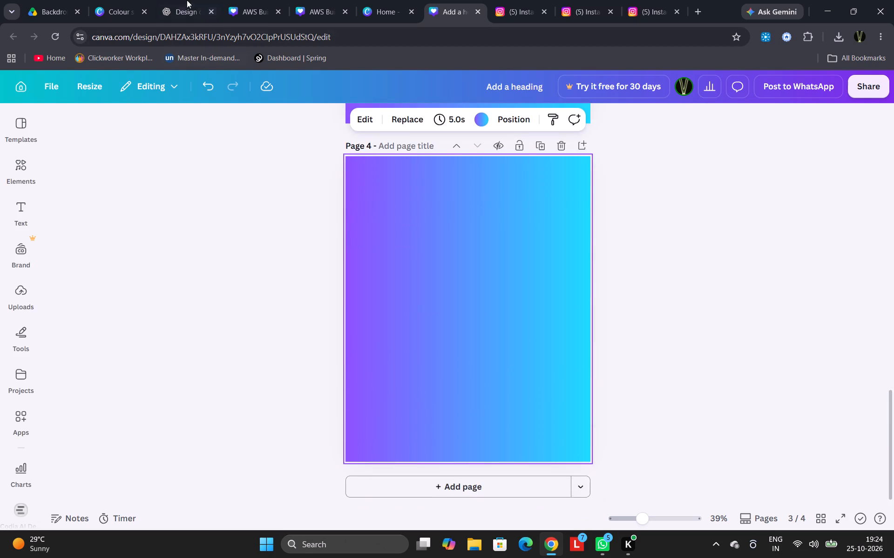
Try to copy the purple square from the Colour scheme.png design and paste it onto page 4 of "Add a heading".
click(185, 0)
click(236, 0)
click(296, 5)
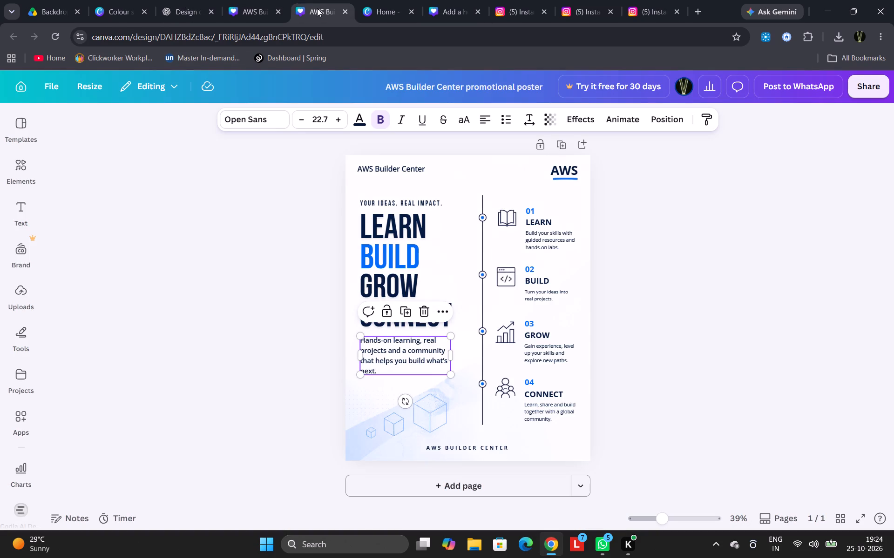
click(114, 0)
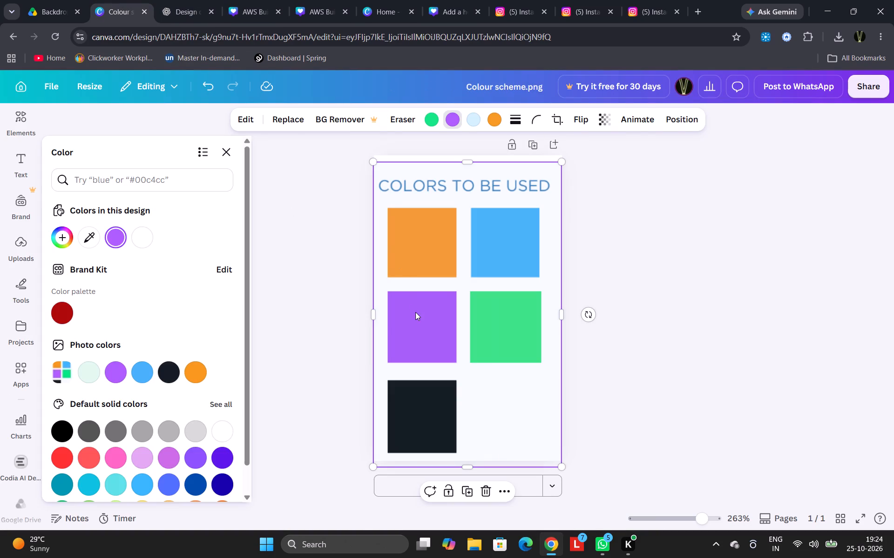
click(428, 307)
key(ctrl+c)
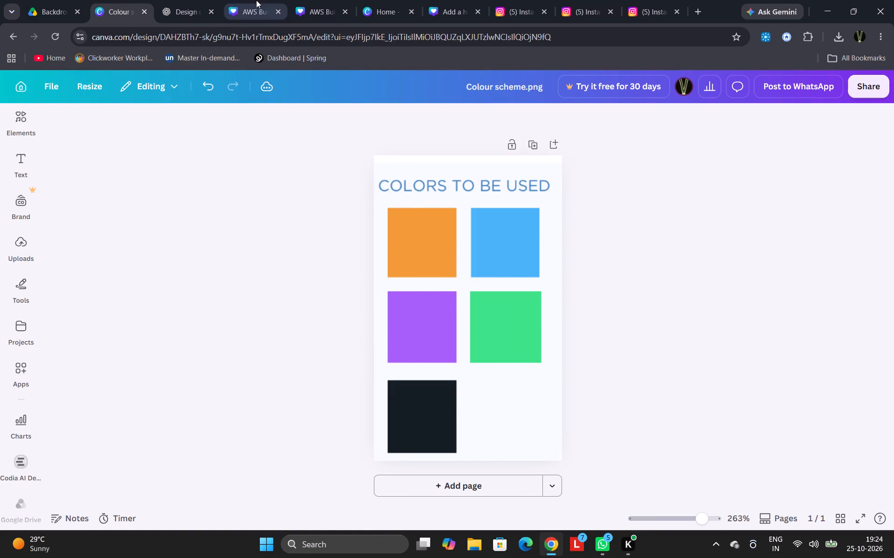
click(256, 0)
click(402, 0)
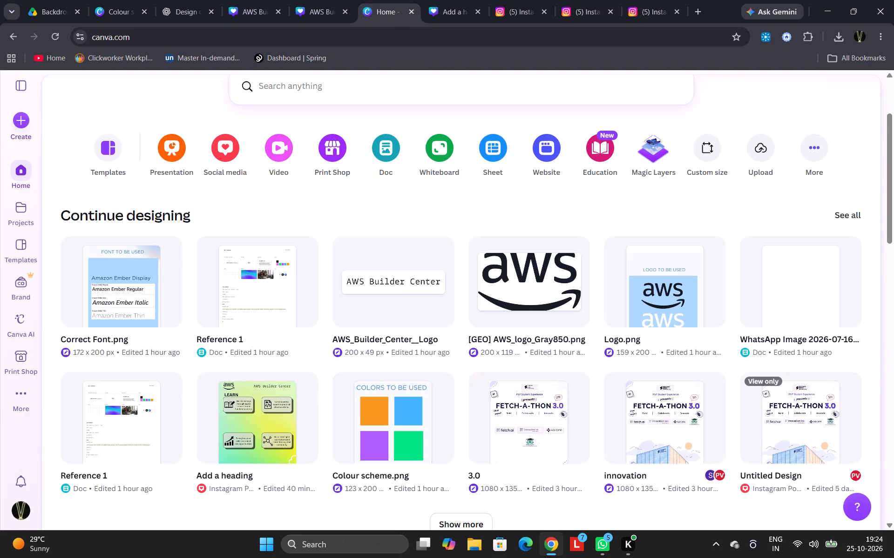
click(451, 6)
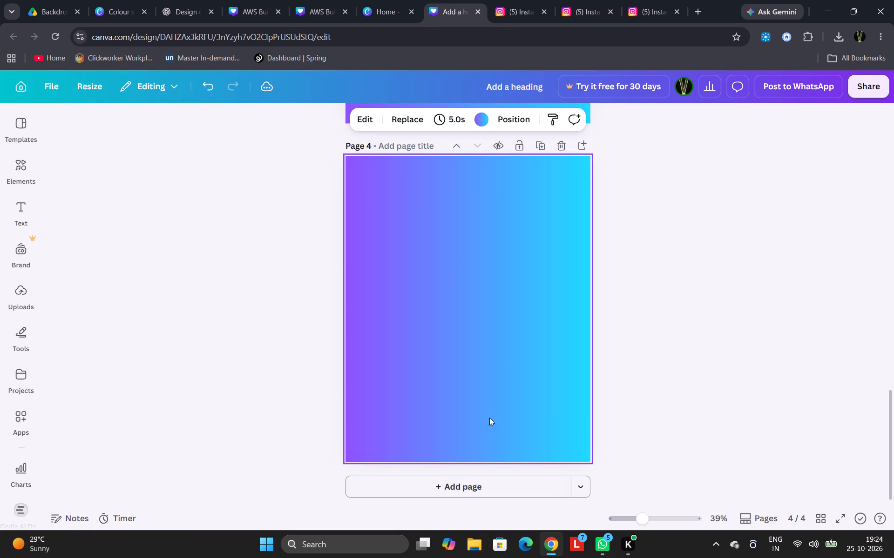
key(ctrl+v)
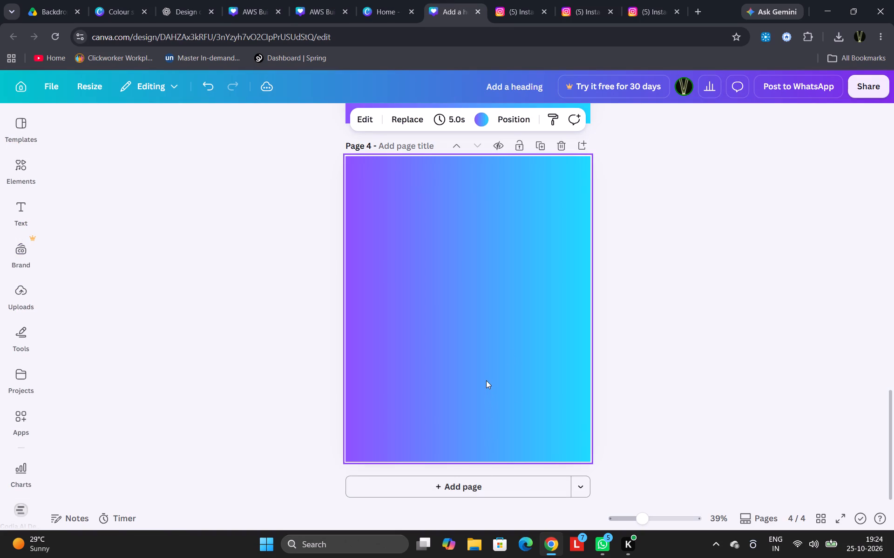